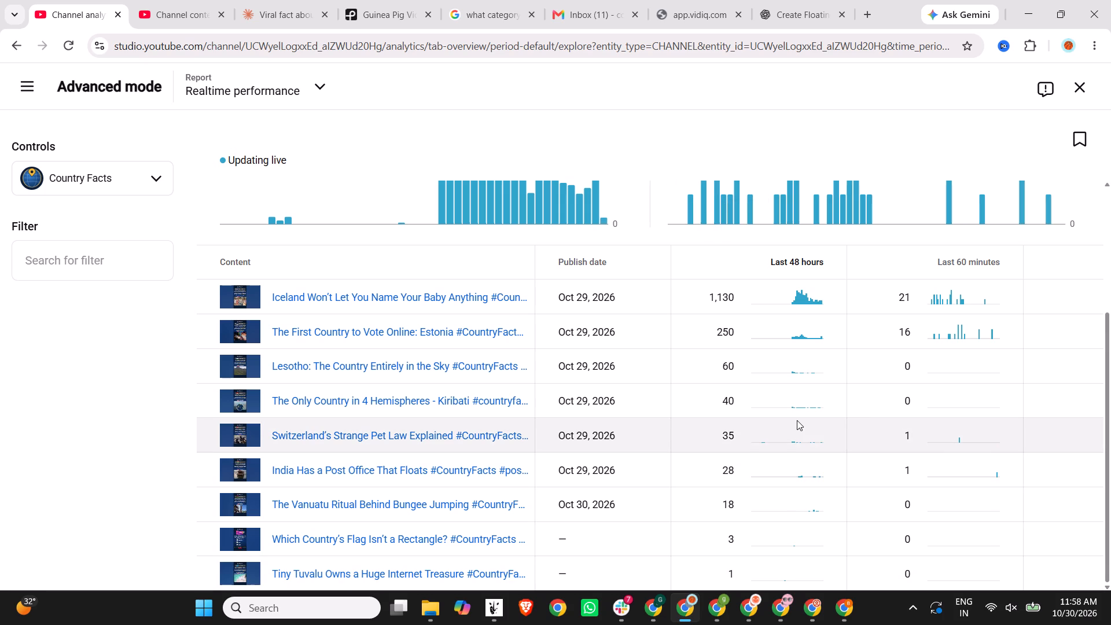
# Review the per-video views in the Country Facts realtime performance report, and open the channel's Shorts list.
pyautogui.scroll(-1, 797, 420)
pyautogui.scroll(-4, 606, 385)
pyautogui.scroll(7, 503, 361)
pyautogui.click(177, 0)
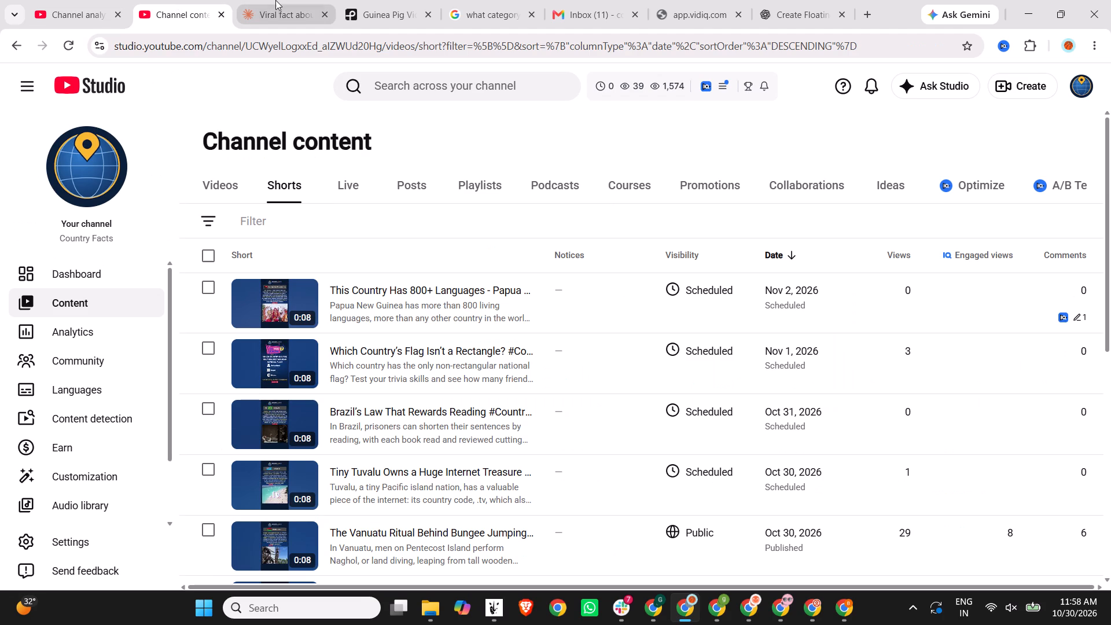
# In the other browser window, close the YouTube Short, YtShortsDl, adjoining Google search and Going Debt Free analytics pages.
pyautogui.click(658, 607)
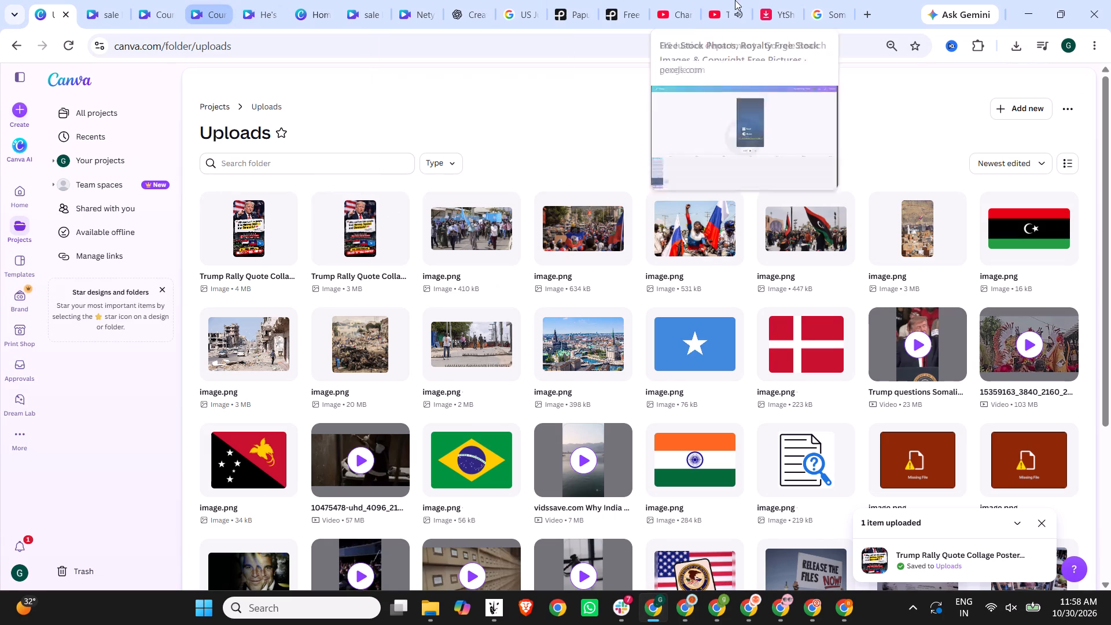
pyautogui.click(731, 0)
pyautogui.click(741, 17)
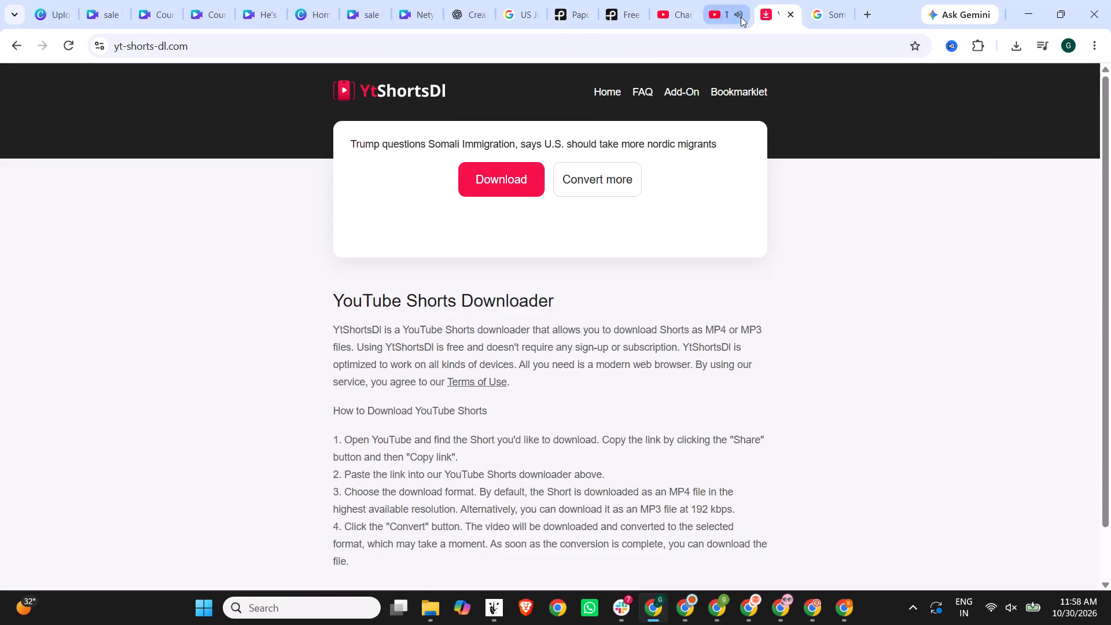
pyautogui.click(741, 17)
pyautogui.click(741, 17)
pyautogui.click(741, 17)
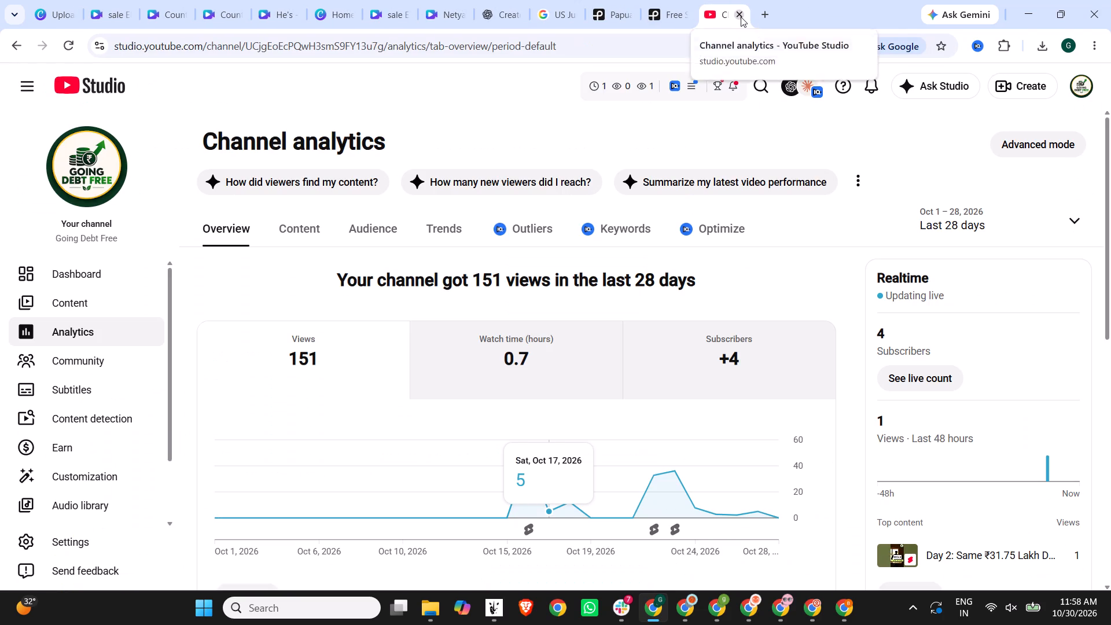
# Open the Papua New Guinea Country Facts design in Canva and select its flag image at the start of the timeline.
pyautogui.click(238, 0)
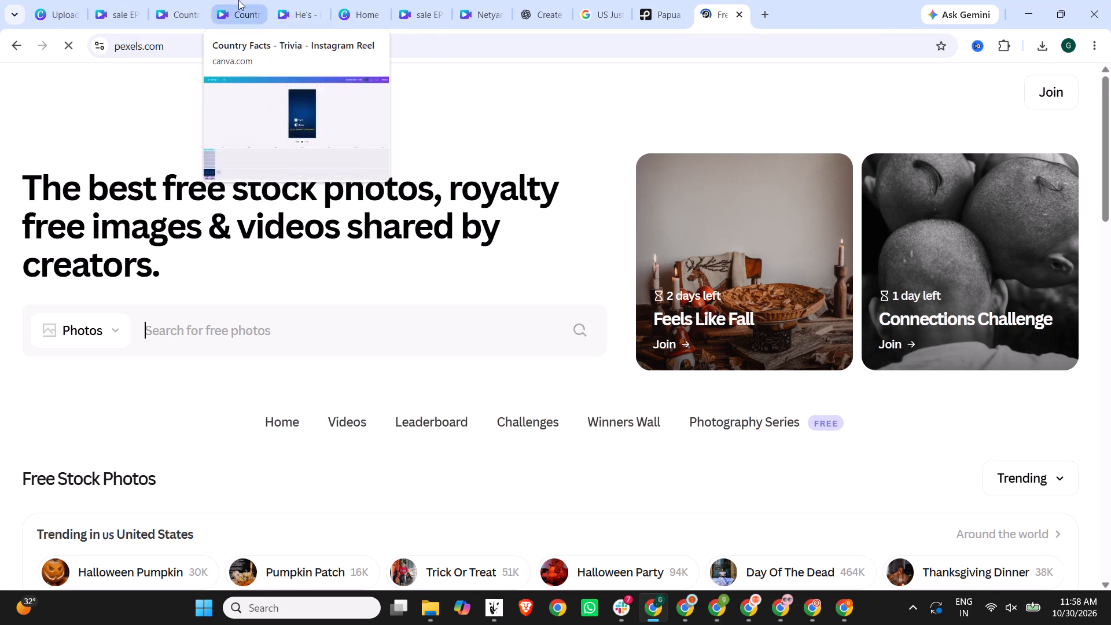
pyautogui.click(285, 0)
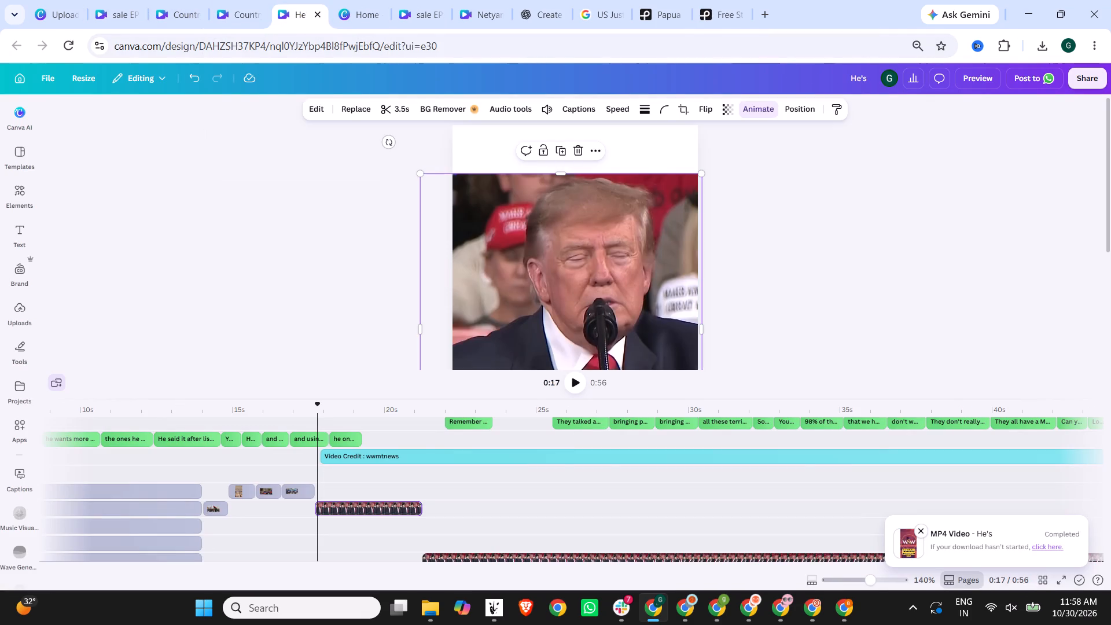
pyautogui.click(149, 0)
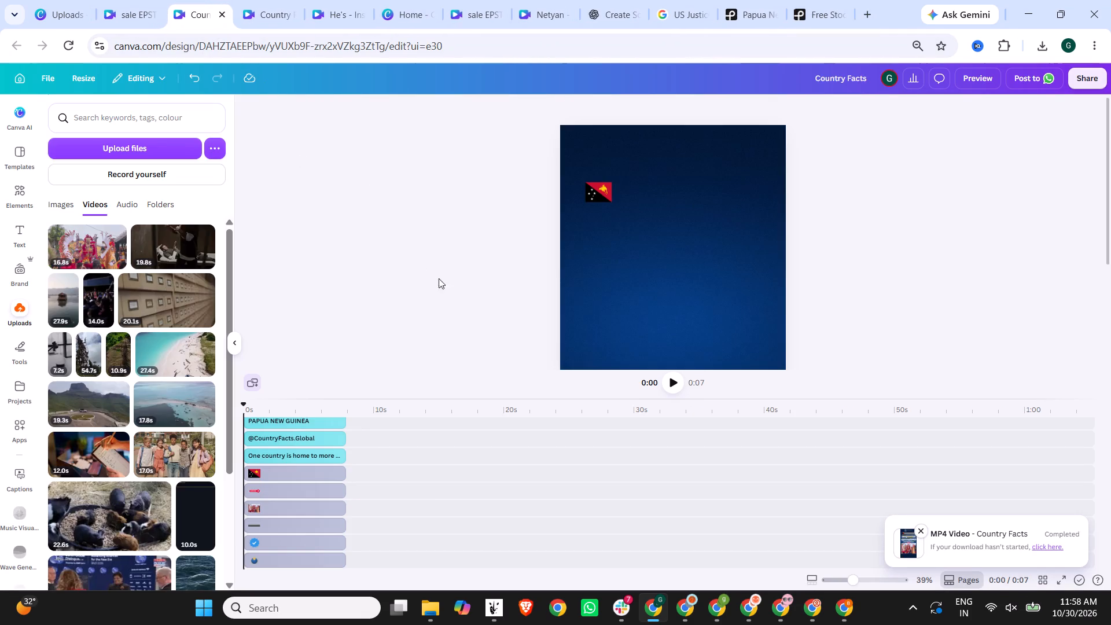
pyautogui.click(246, 471)
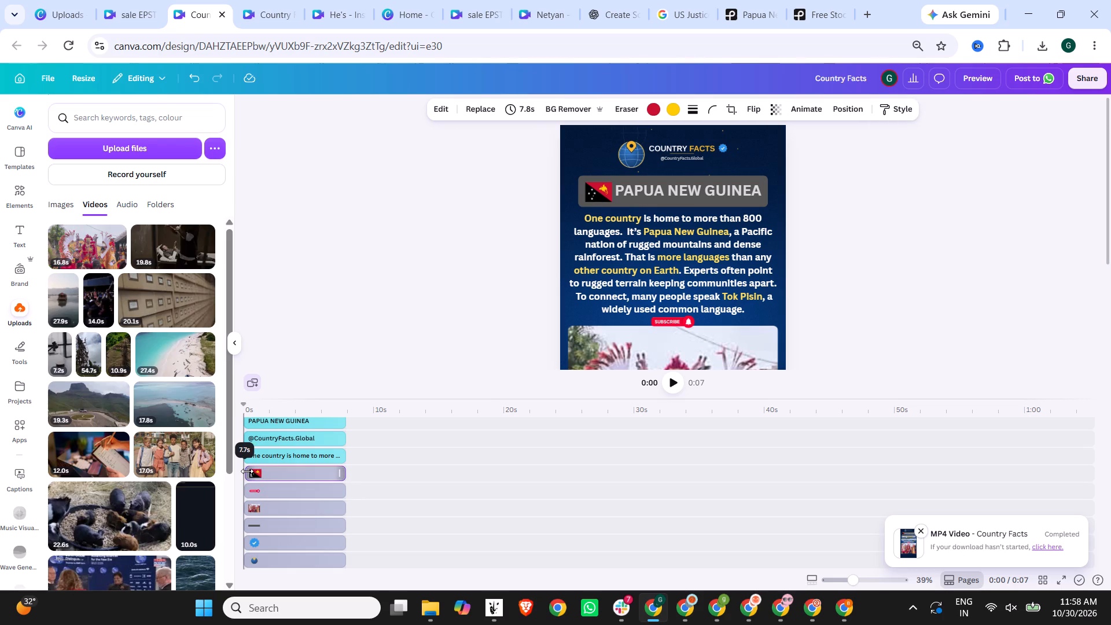
pyautogui.click(256, 406)
pyautogui.click(248, 407)
pyautogui.moveTo(248, 407); pyautogui.dragTo(241, 407)
pyautogui.click(317, 473)
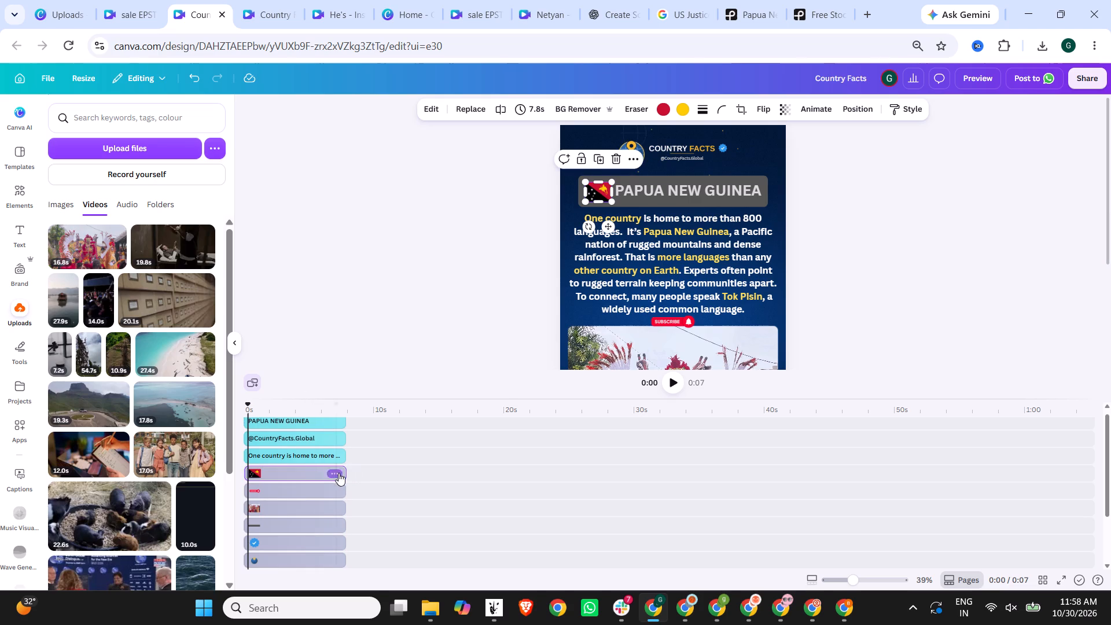
# Switch to the Country Facts design in Canva and replace the Papua New Guinea paragraph with the copied Bhutan text.
pyautogui.click(345, 473)
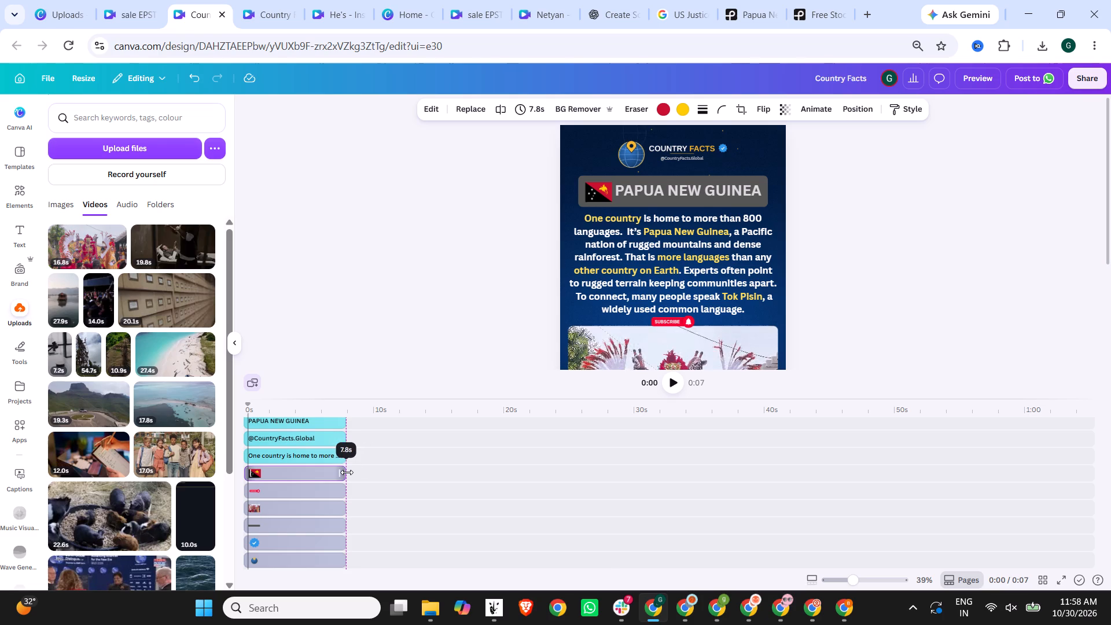
pyautogui.click(468, 292)
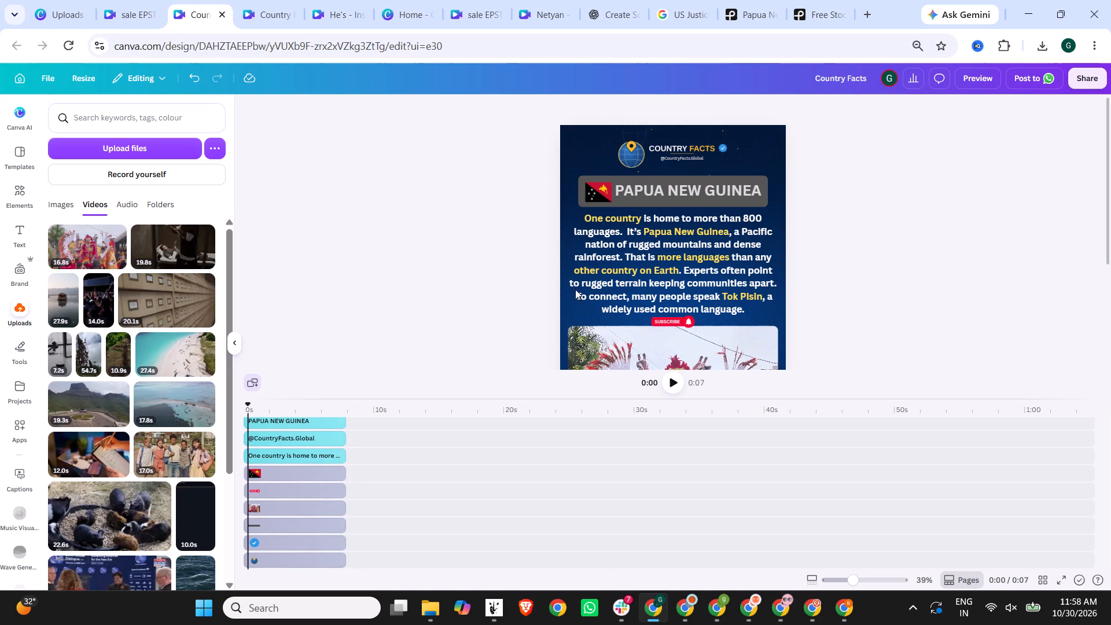
pyautogui.click(436, 329)
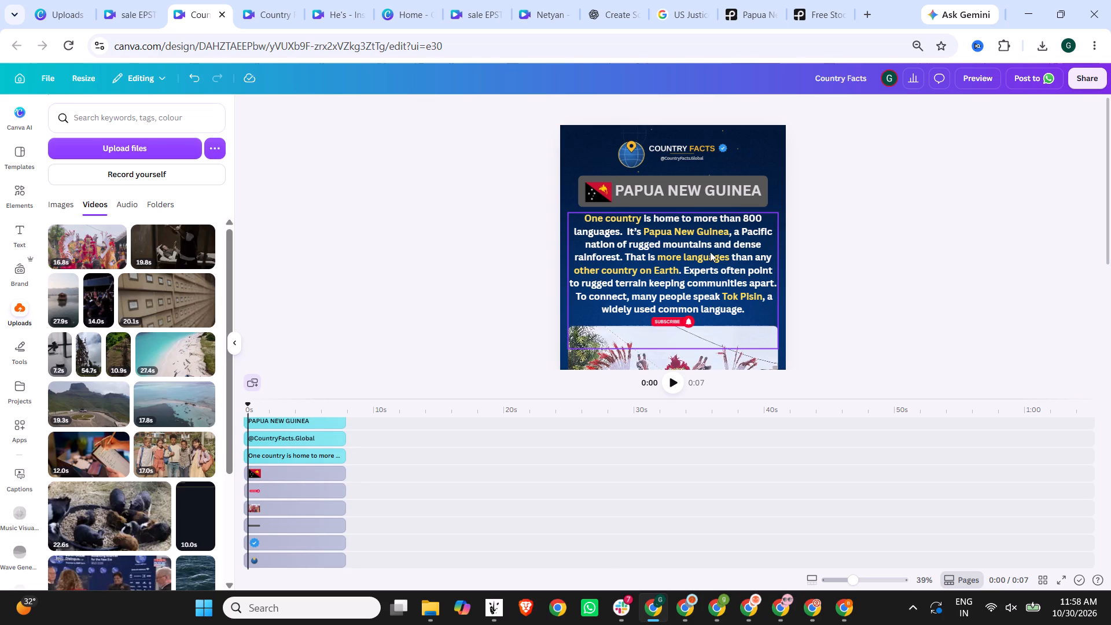
pyautogui.doubleClick(692, 247)
pyautogui.hotkey('ctrl', 'a')
pyautogui.hotkey('ctrl', 'v')
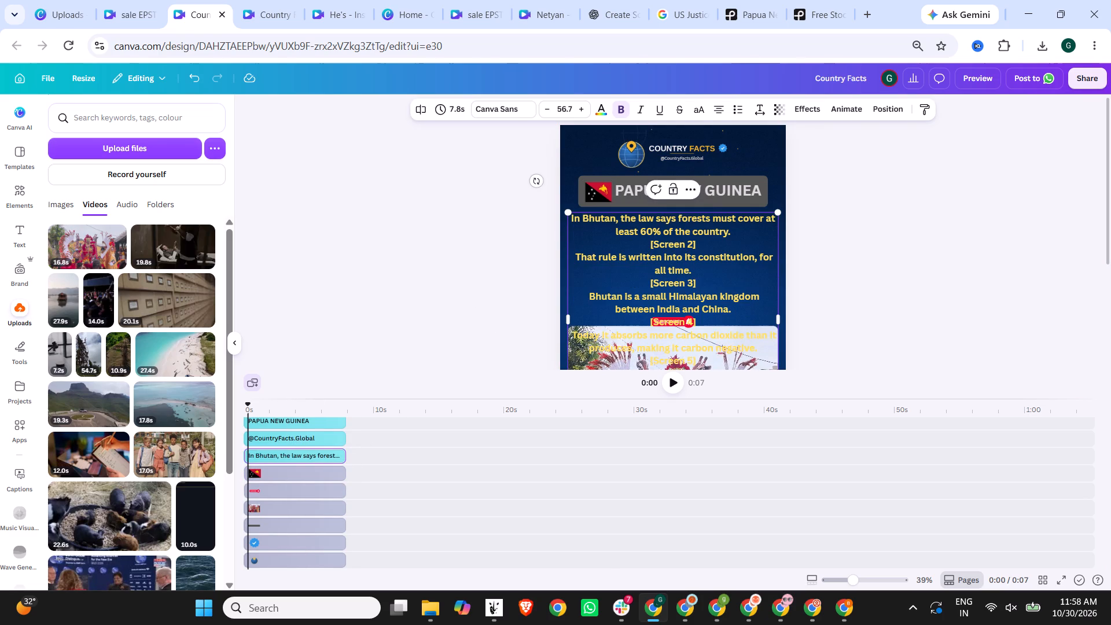
# Delete the [Screen 2] and [Screen 3] labels, joining "That rule is written into its constitution" to the opening sentence.
pyautogui.moveTo(713, 241); pyautogui.dragTo(606, 246)
pyautogui.press('BackSpace')
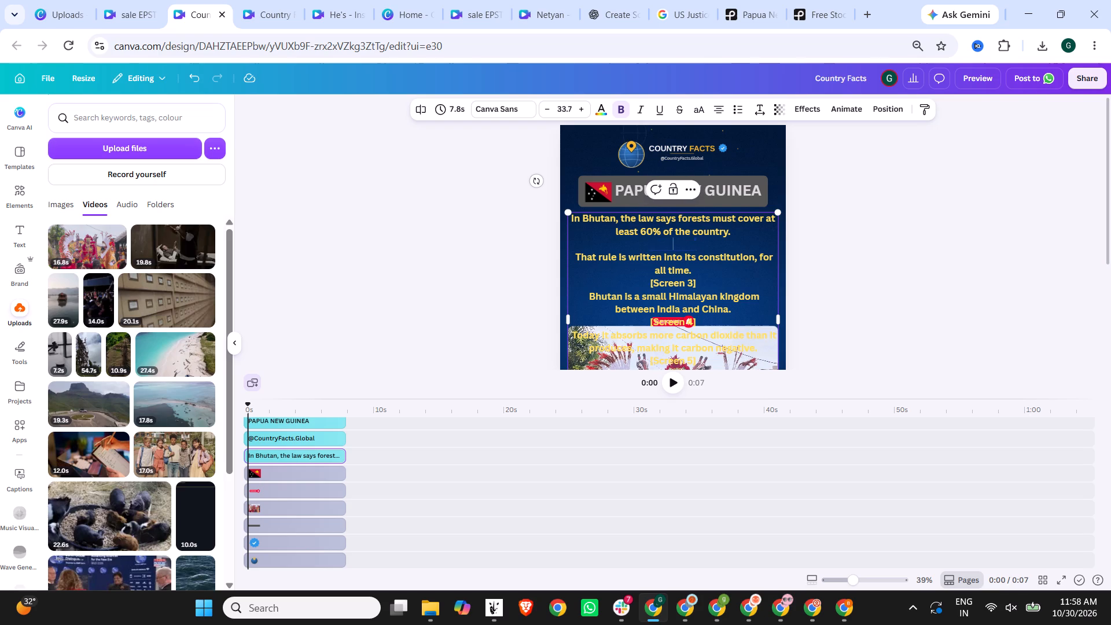
pyautogui.press('BackSpace')
pyautogui.press('Delete')
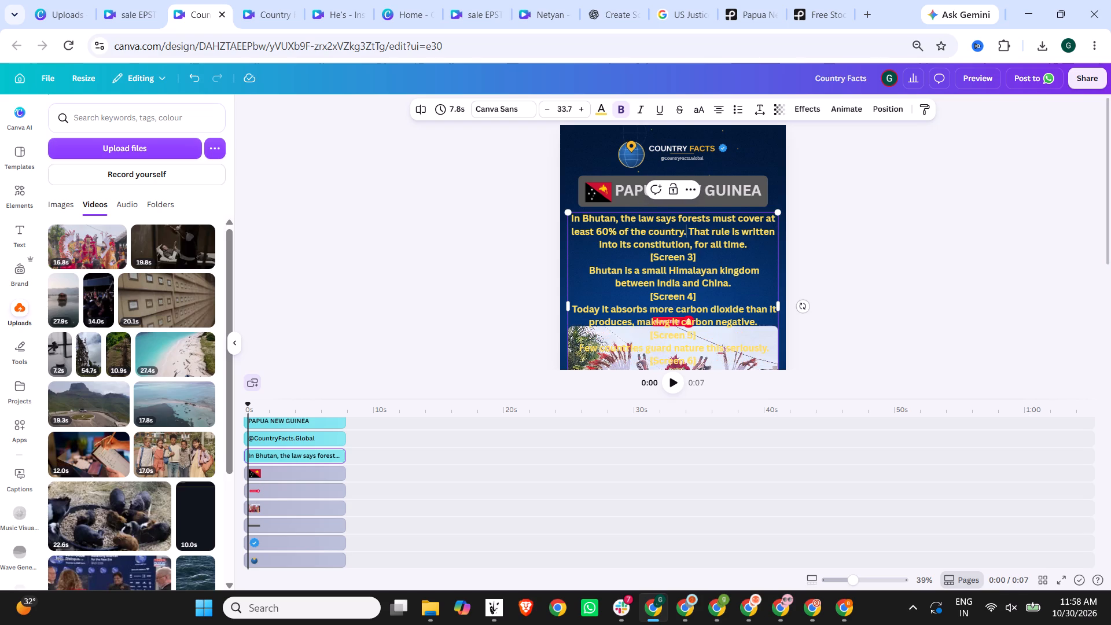
pyautogui.moveTo(712, 258); pyautogui.dragTo(610, 259)
pyautogui.press('BackSpace')
pyautogui.press('BackSpace')
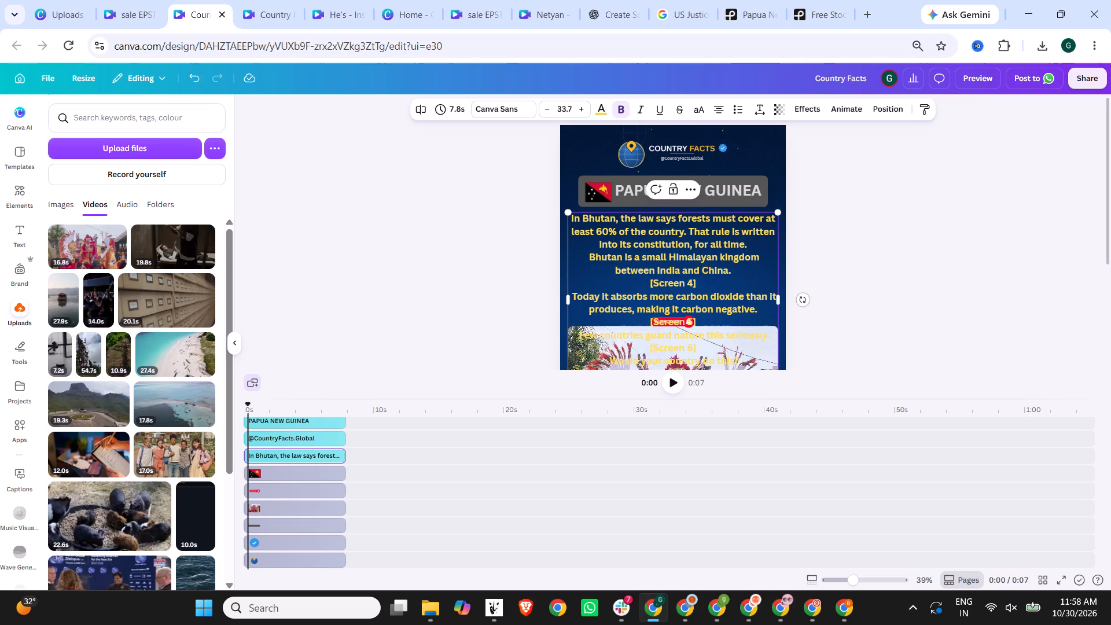
# Delete the [Screen 4] and [Screen 5] labels and run the sentences that follow them on from the preceding text.
pyautogui.moveTo(714, 283); pyautogui.dragTo(613, 285)
pyautogui.press('BackSpace')
pyautogui.press('Delete')
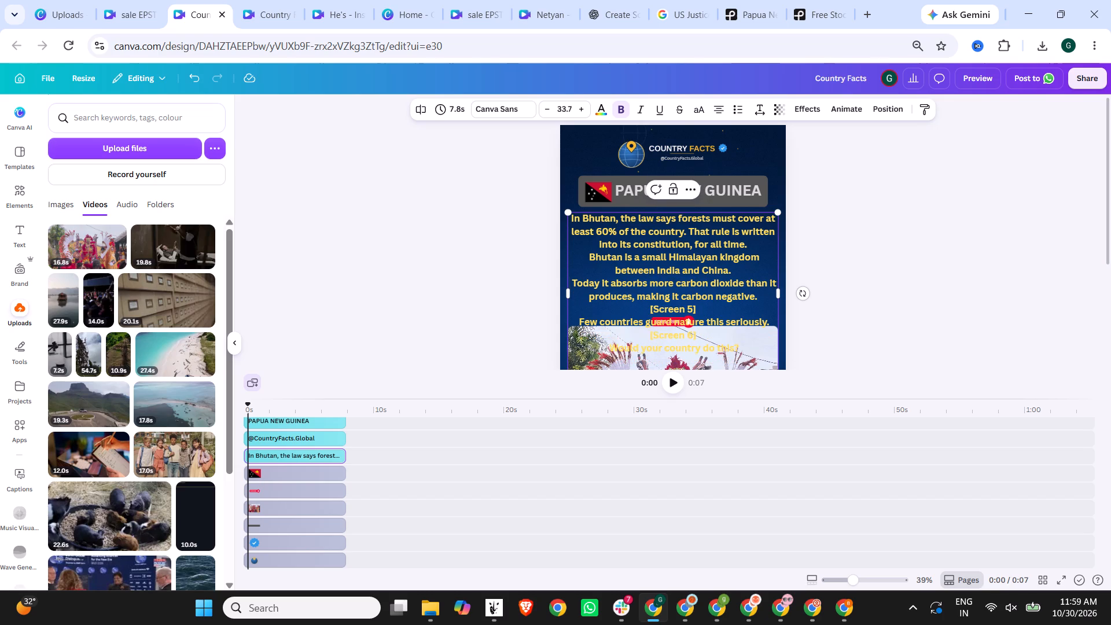
pyautogui.press('BackSpace')
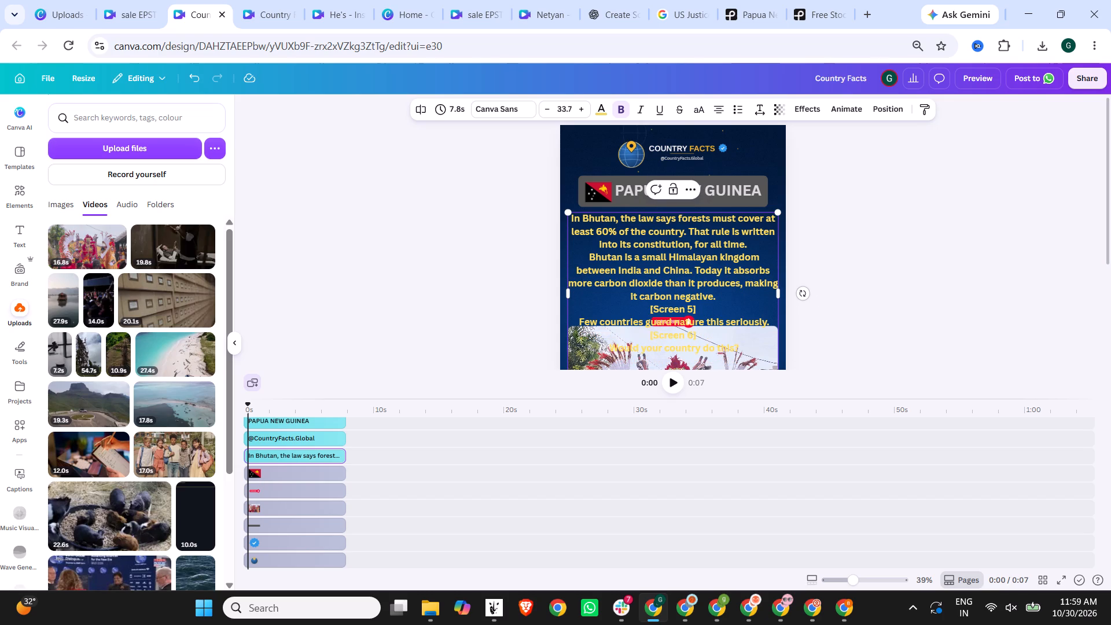
pyautogui.moveTo(710, 306); pyautogui.dragTo(602, 306)
pyautogui.press('Delete')
pyautogui.press('BackSpace')
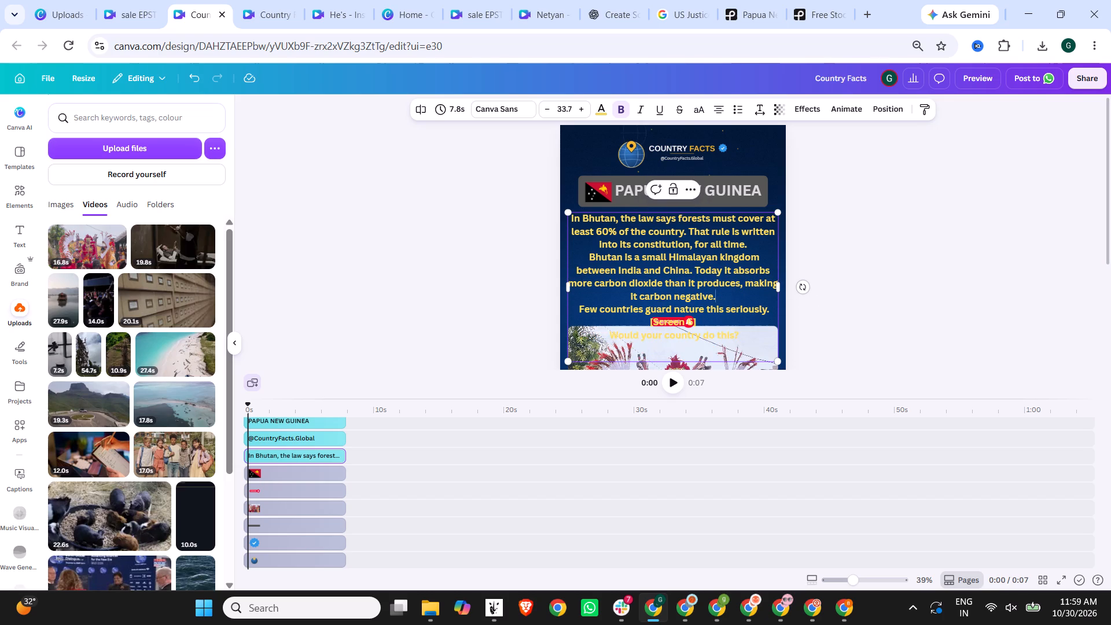
pyautogui.click(628, 297)
pyautogui.click(725, 295)
pyautogui.press('Delete')
pyautogui.press('space')
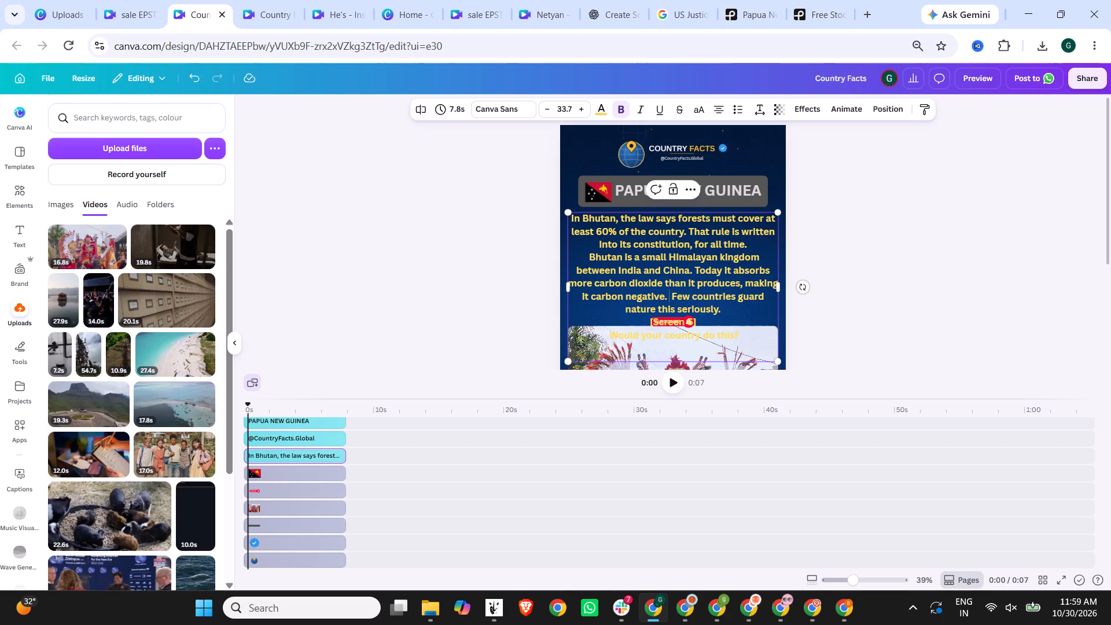
# Remove "In Bhutan," from the opening sentence so that it starts with "The law says forests".
pyautogui.moveTo(625, 219); pyautogui.dragTo(559, 220)
pyautogui.click(612, 219)
pyautogui.moveTo(624, 218); pyautogui.dragTo(570, 218)
pyautogui.hotkey('shift', 't')
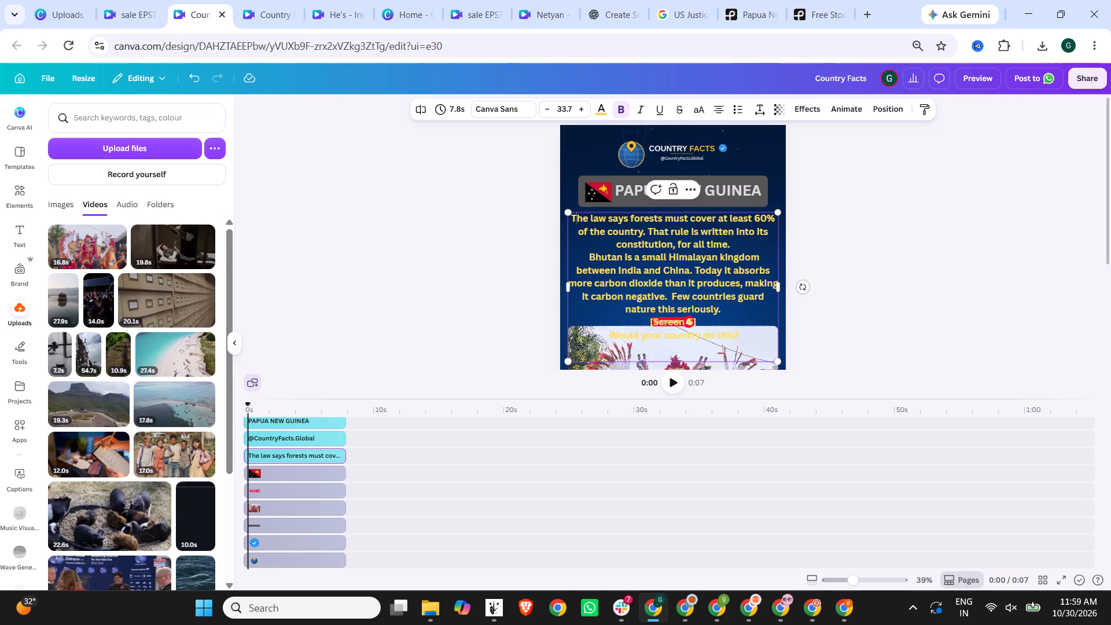
# Run "Bhutan is a small Himalayan kingdom" on from the preceding sentence and delete the [Screen 6] label.
pyautogui.click(750, 241)
pyautogui.press('space')
pyautogui.press('Delete')
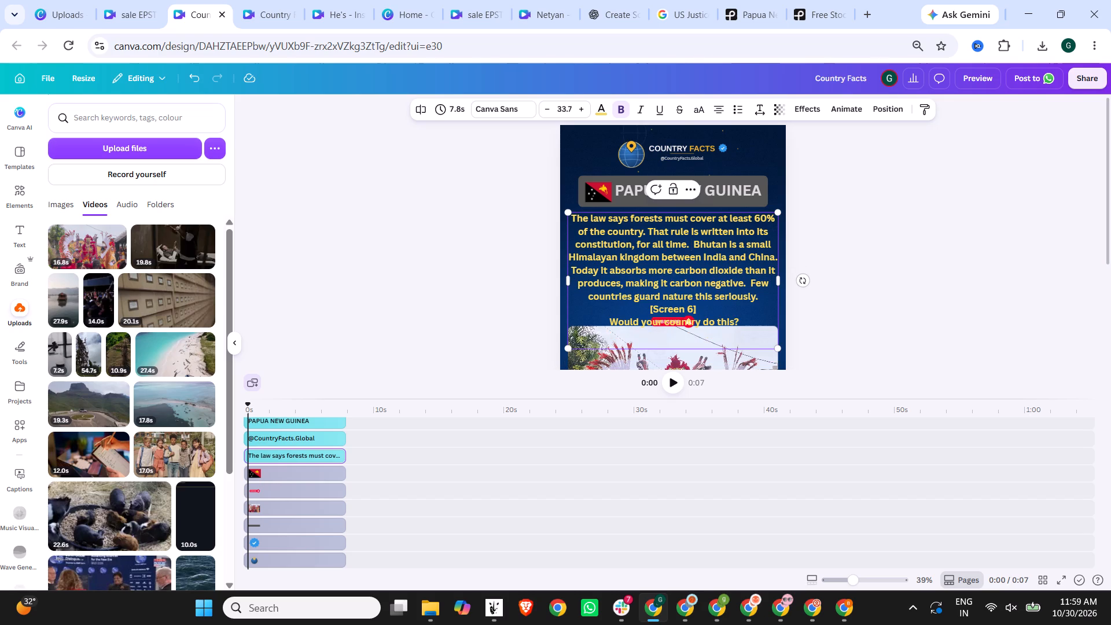
pyautogui.moveTo(705, 310); pyautogui.dragTo(649, 311)
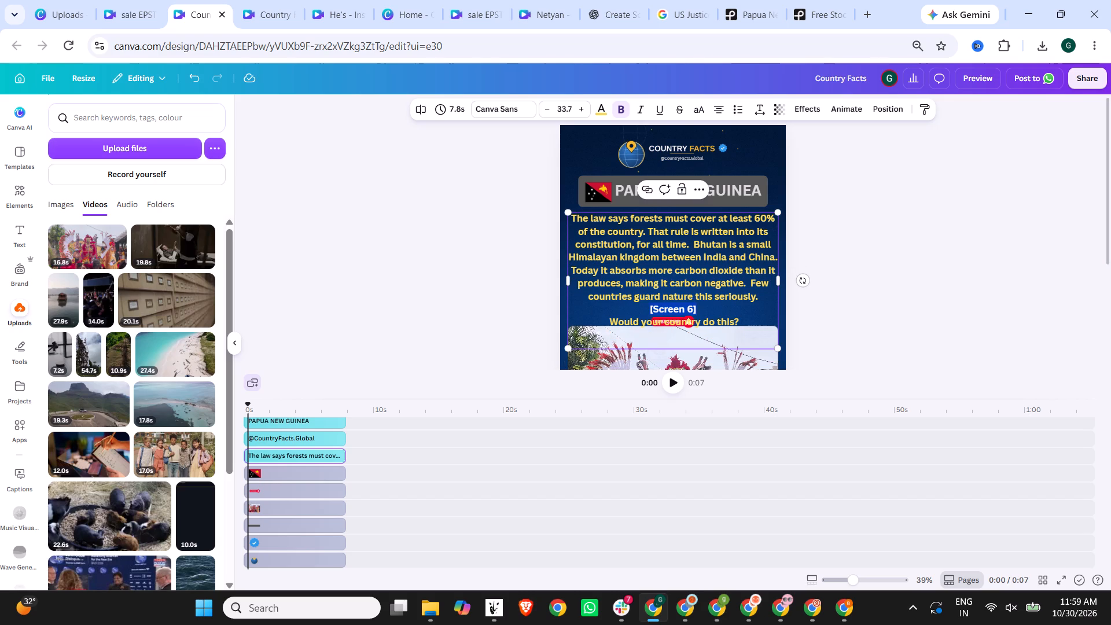
pyautogui.press('Delete')
pyautogui.press('Delete')
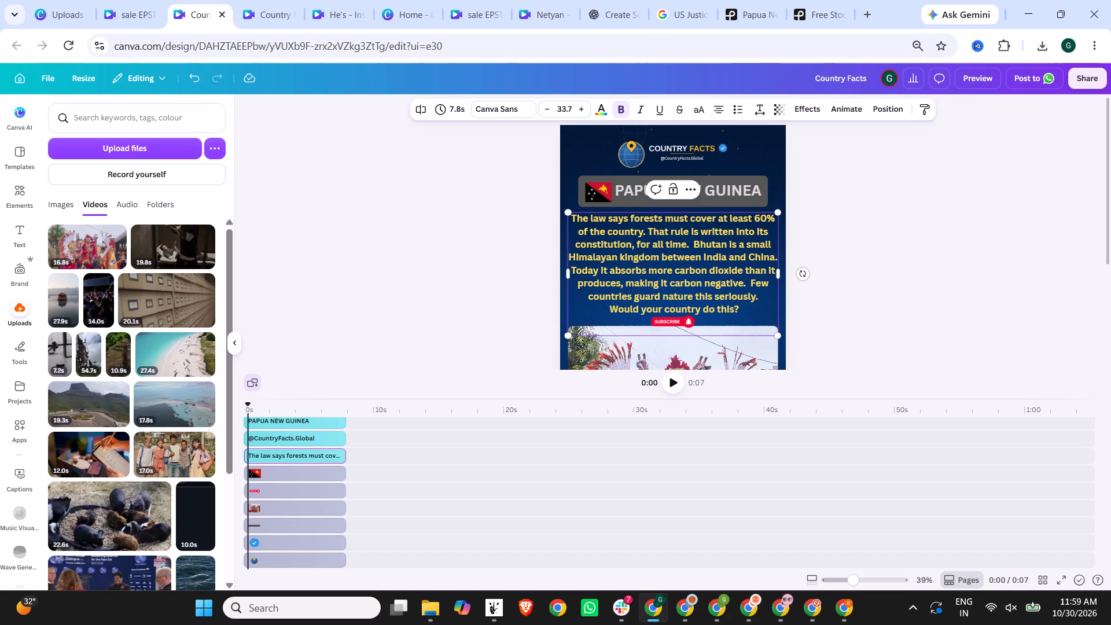
# Change the entire Bhutan paragraph's text colour to white.
pyautogui.click(580, 225)
pyautogui.hotkey('ctrl', 'a')
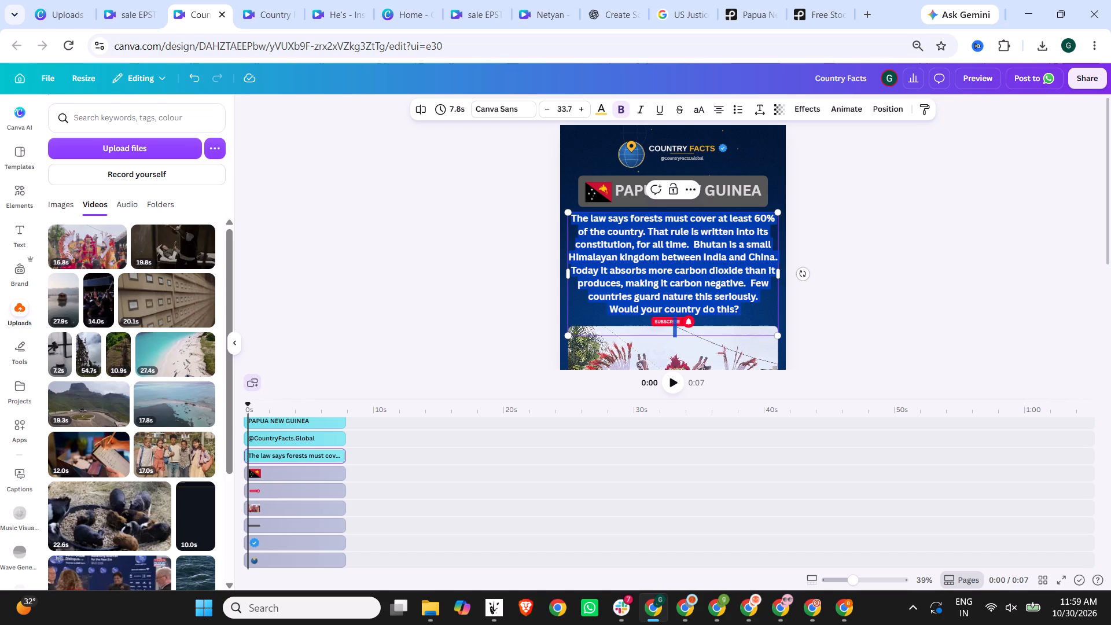
pyautogui.click(605, 106)
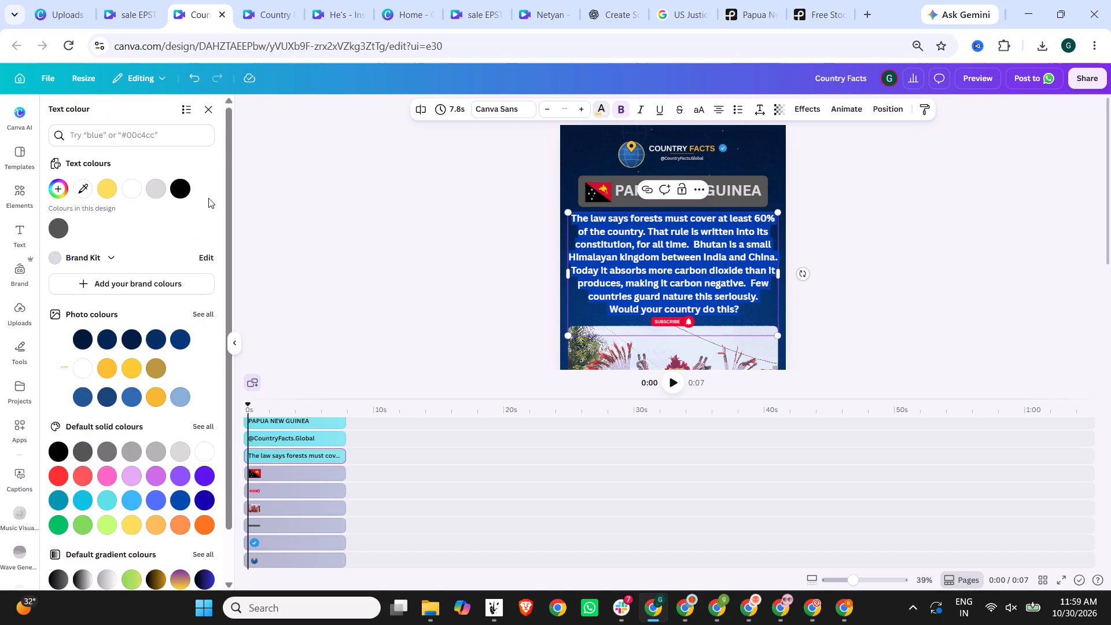
pyautogui.click(137, 194)
pyautogui.click(648, 256)
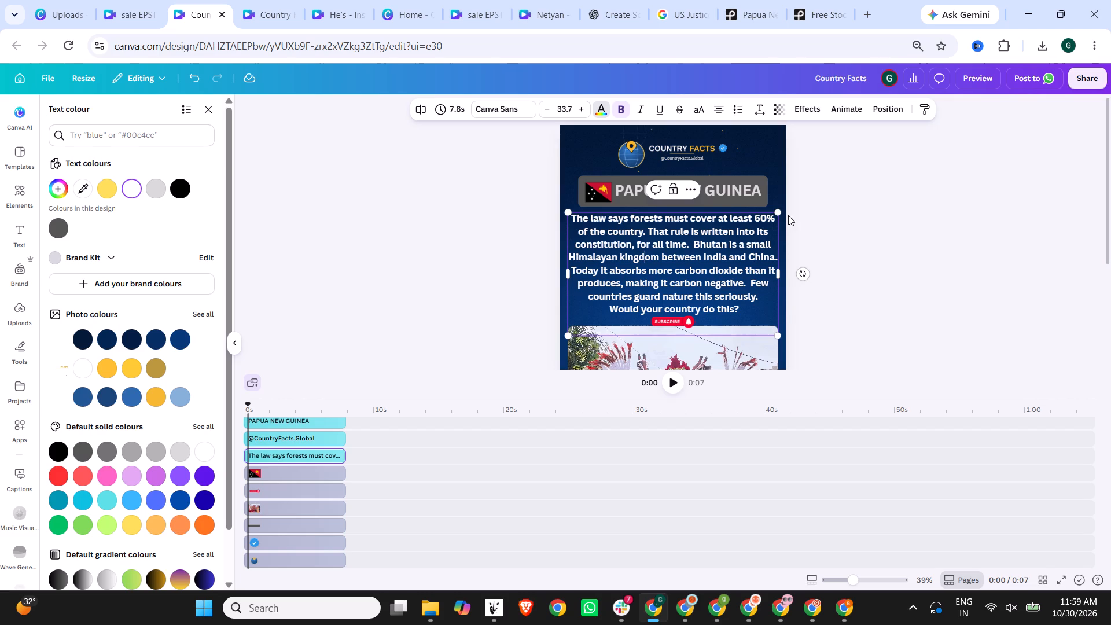
# Colour "60" and "constitution, for all time" yellow in the Bhutan paragraph.
pyautogui.moveTo(754, 214); pyautogui.dragTo(771, 215)
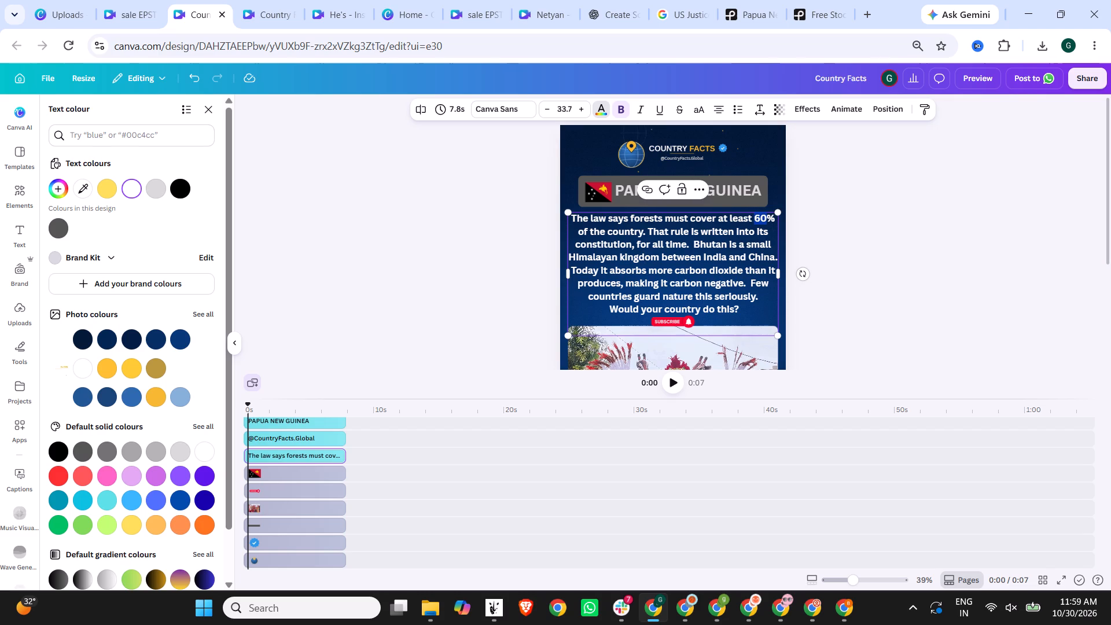
pyautogui.click(112, 187)
pyautogui.click(720, 299)
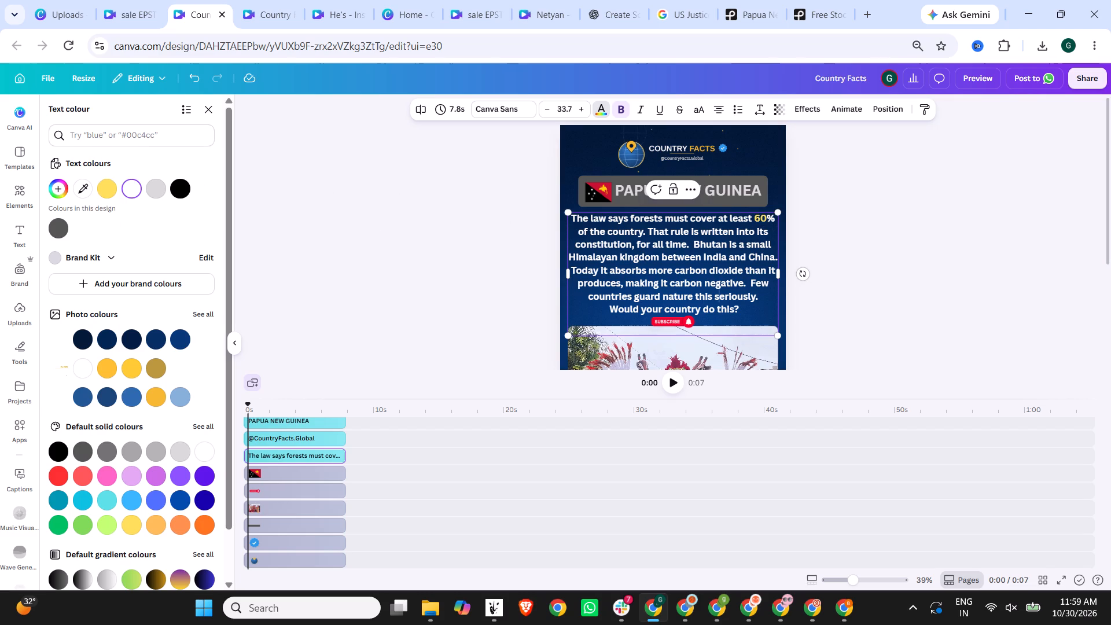
pyautogui.moveTo(574, 245); pyautogui.dragTo(678, 246)
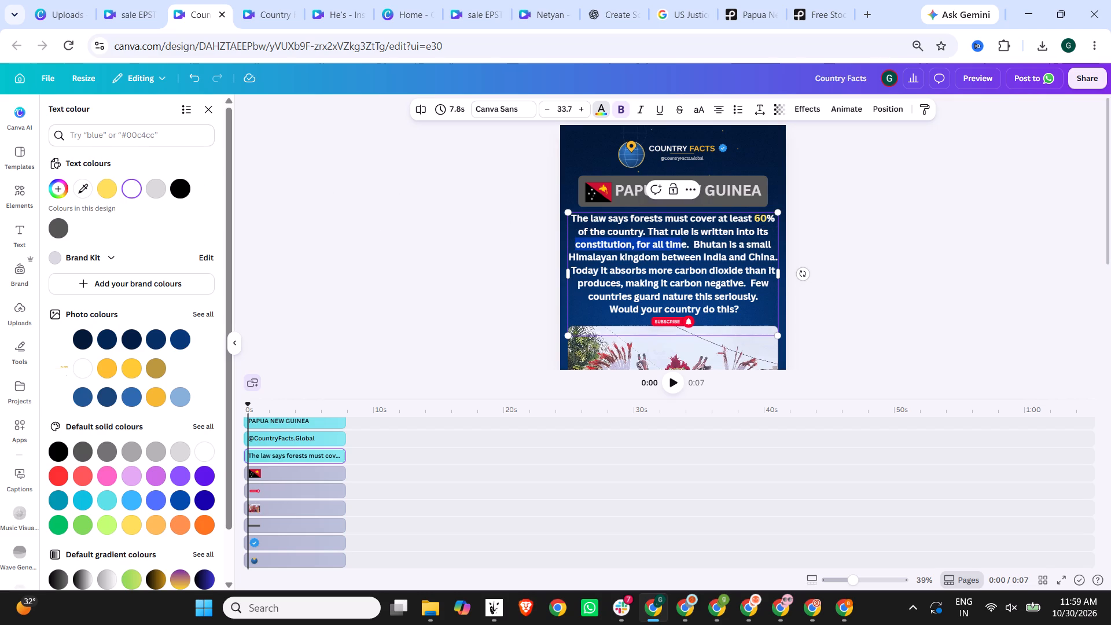
pyautogui.moveTo(678, 246); pyautogui.dragTo(685, 246)
pyautogui.click(111, 187)
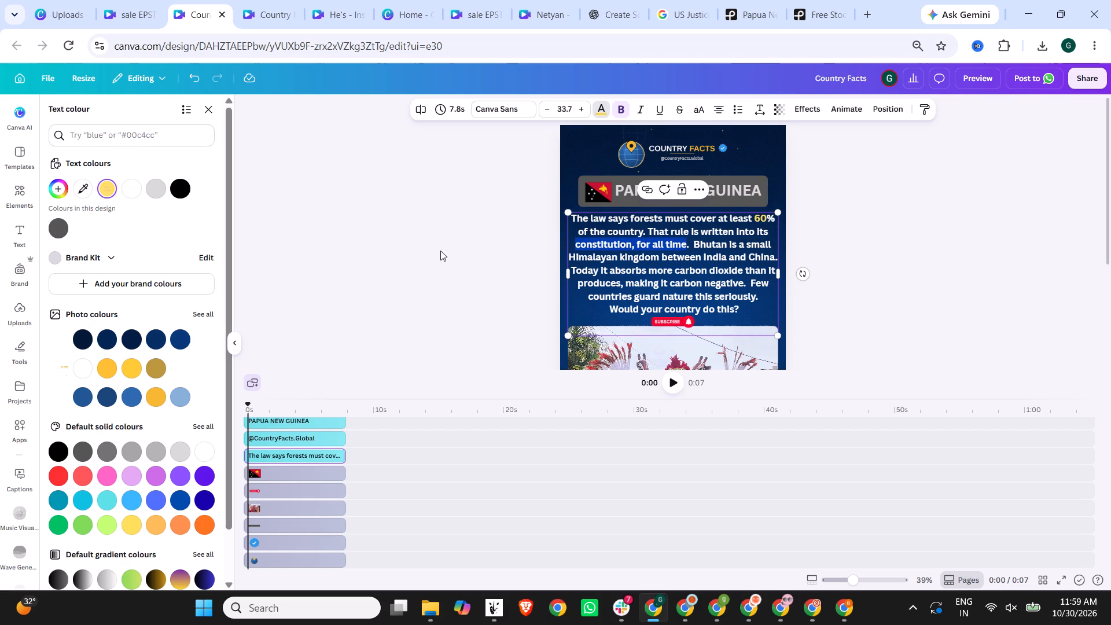
# Colour "Himalayan kingdom", "carbon negative" and "Would your country do this?" yellow (#ffde59) in the Bhutan paragraph.
pyautogui.moveTo(569, 256); pyautogui.dragTo(656, 262)
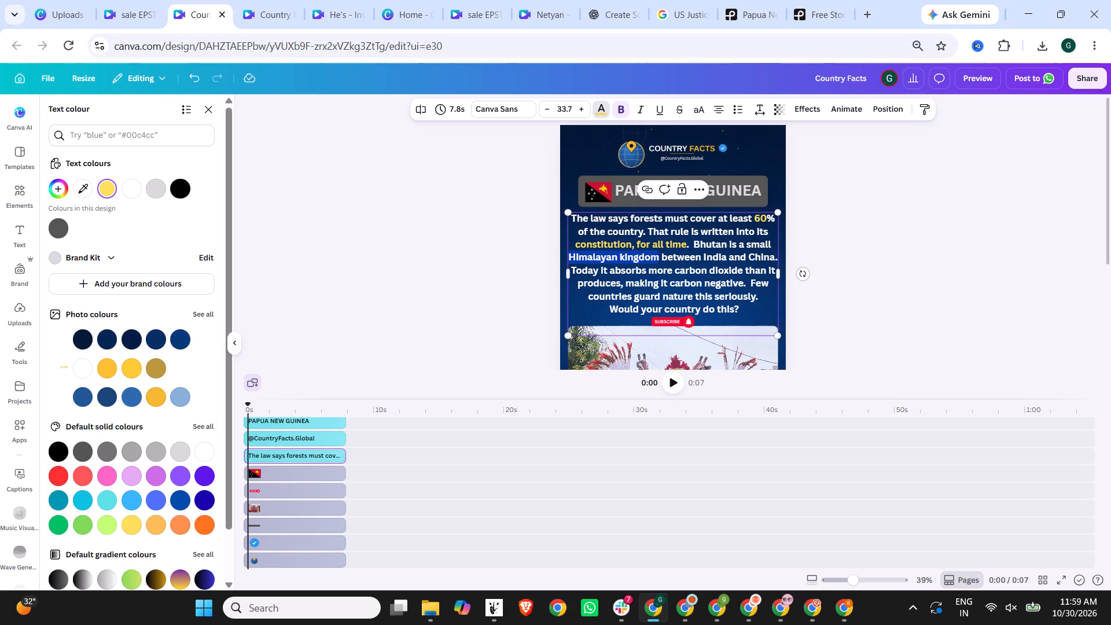
pyautogui.moveTo(656, 262); pyautogui.dragTo(658, 262)
pyautogui.click(104, 187)
pyautogui.moveTo(671, 282); pyautogui.dragTo(743, 283)
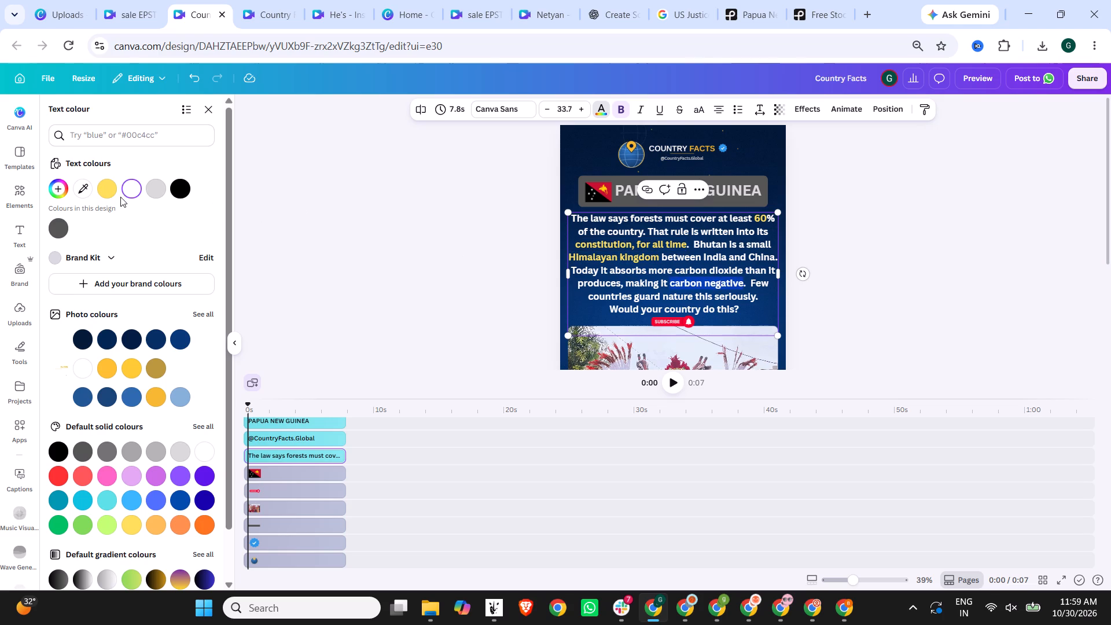
pyautogui.click(109, 192)
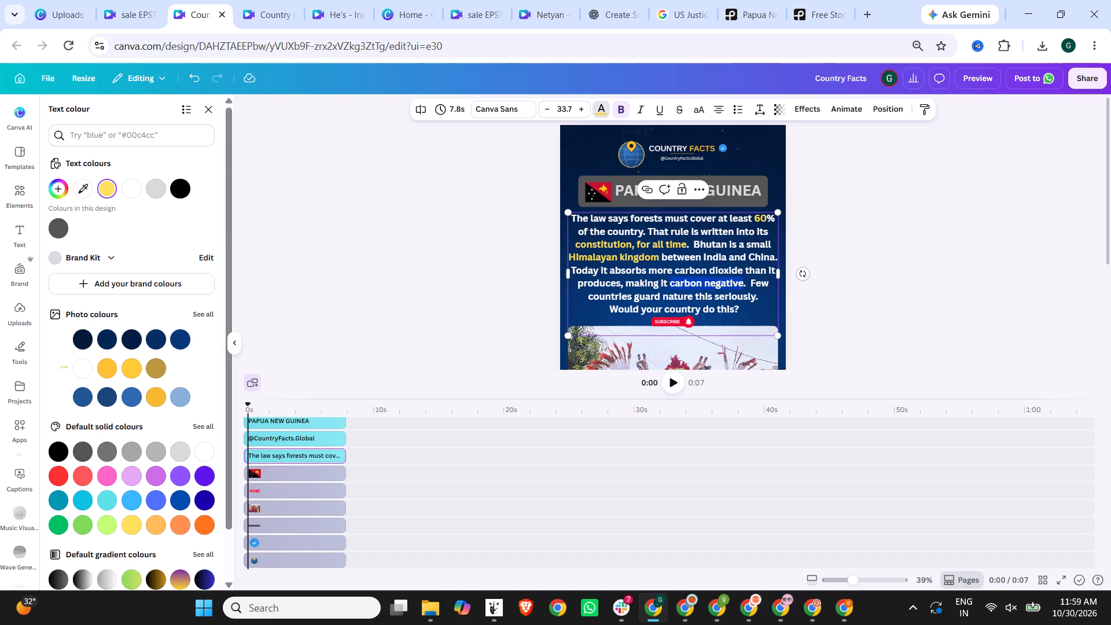
pyautogui.moveTo(607, 308); pyautogui.dragTo(749, 311)
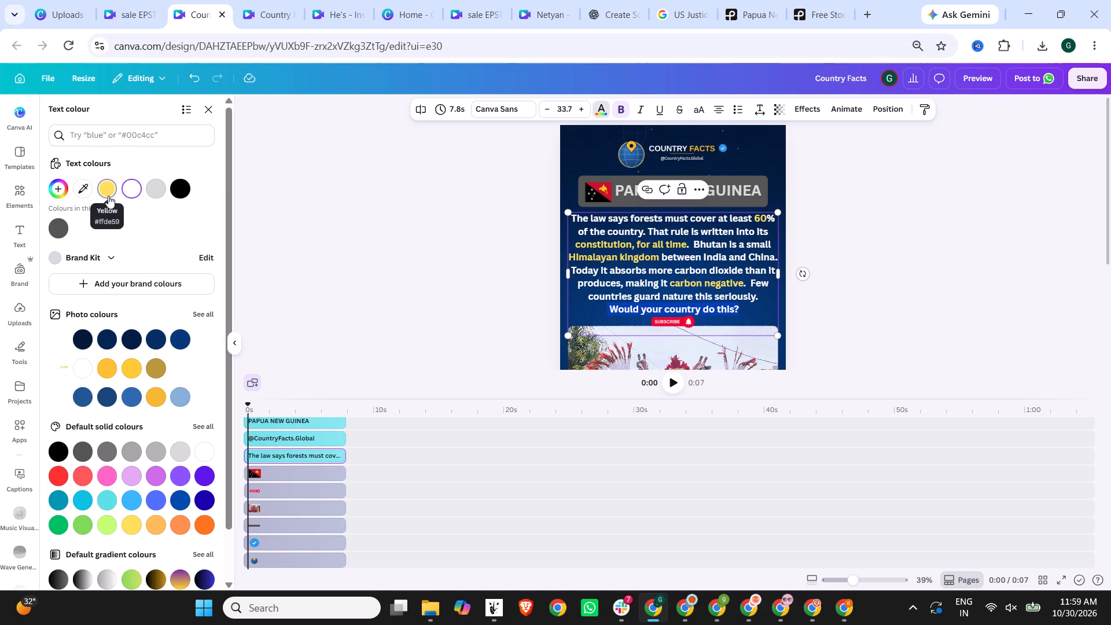
pyautogui.click(109, 193)
# Start "Few countries guard nature this seriously." on its own line after "carbon negative.".
pyautogui.click(759, 292)
pyautogui.click(753, 282)
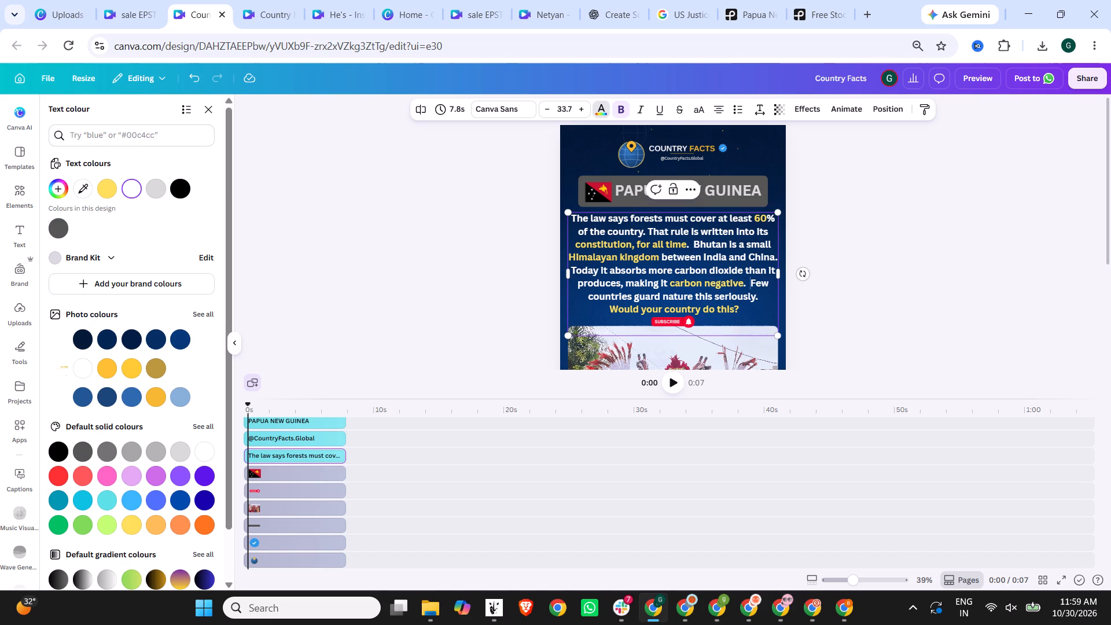
pyautogui.press('Return')
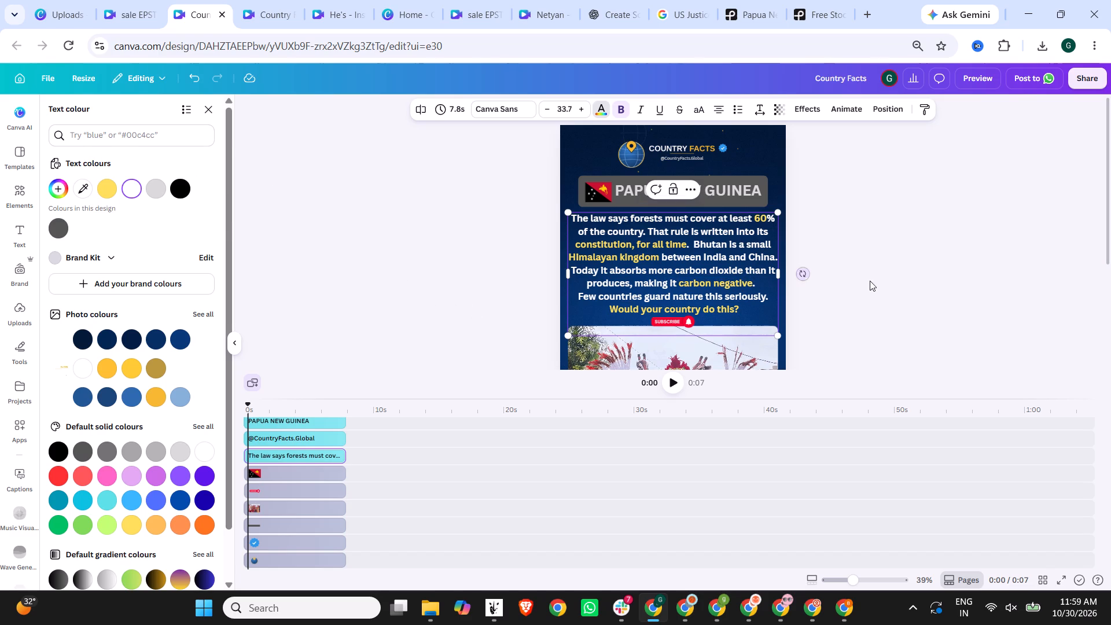
pyautogui.click(870, 281)
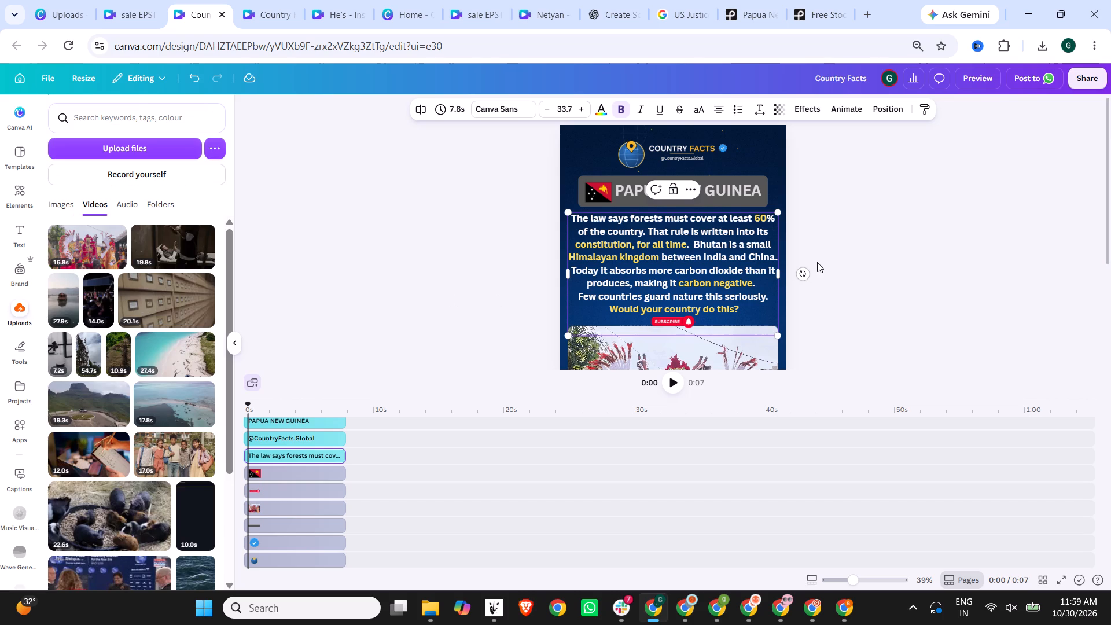
pyautogui.click(817, 262)
# Replace the country name in the grey heading banner with "BHUTAN".
pyautogui.doubleClick(727, 189)
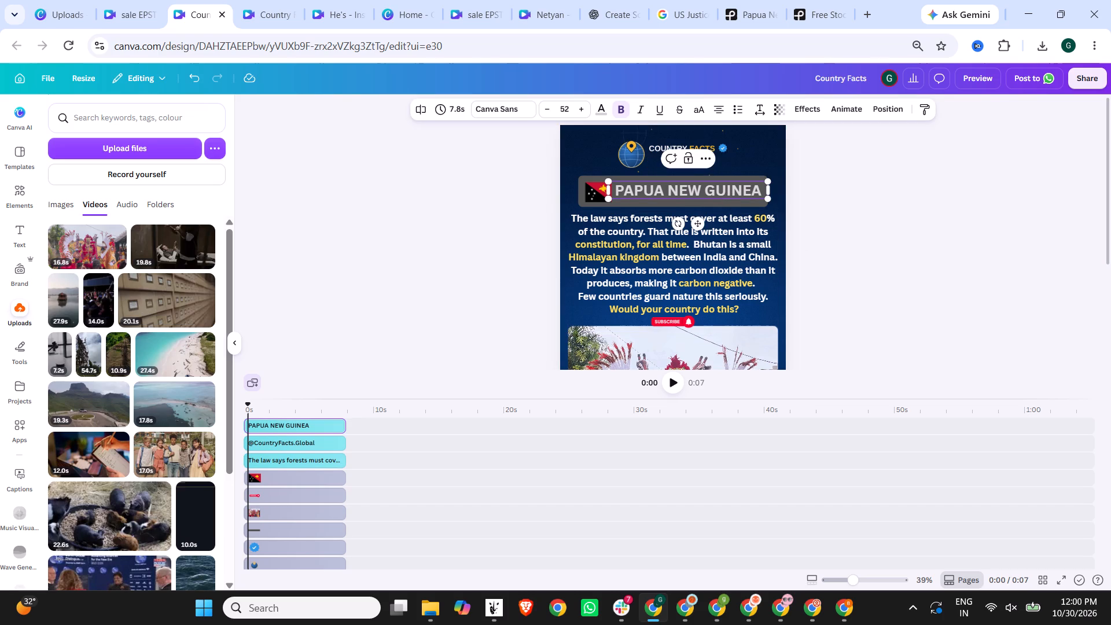
pyautogui.hotkey('ctrl', 'a')
pyautogui.write('BHUTAN')
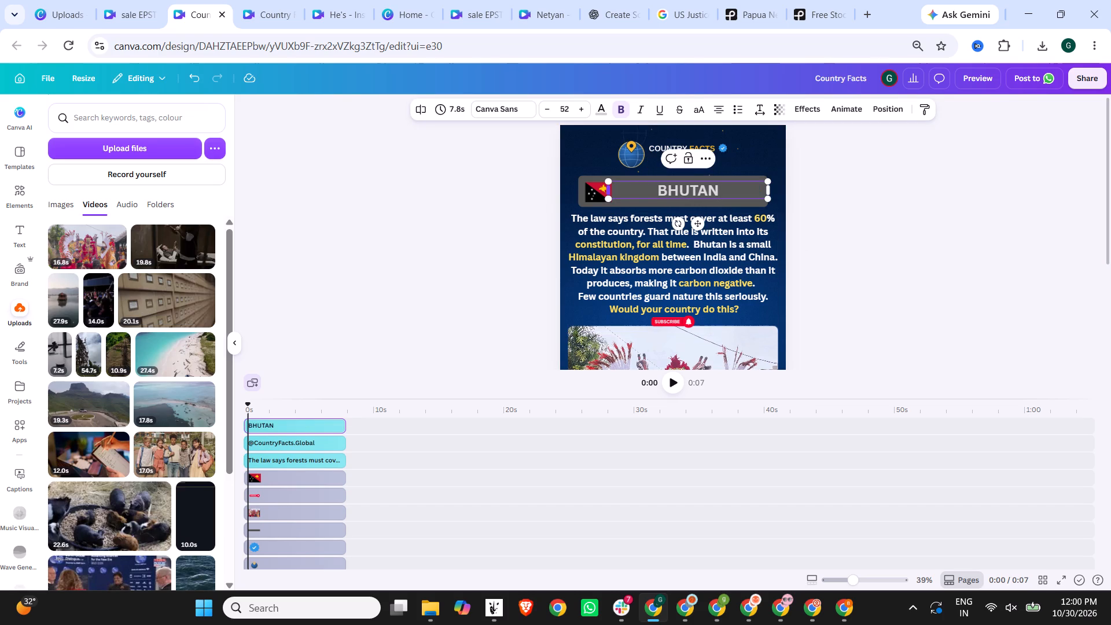
pyautogui.click(847, 198)
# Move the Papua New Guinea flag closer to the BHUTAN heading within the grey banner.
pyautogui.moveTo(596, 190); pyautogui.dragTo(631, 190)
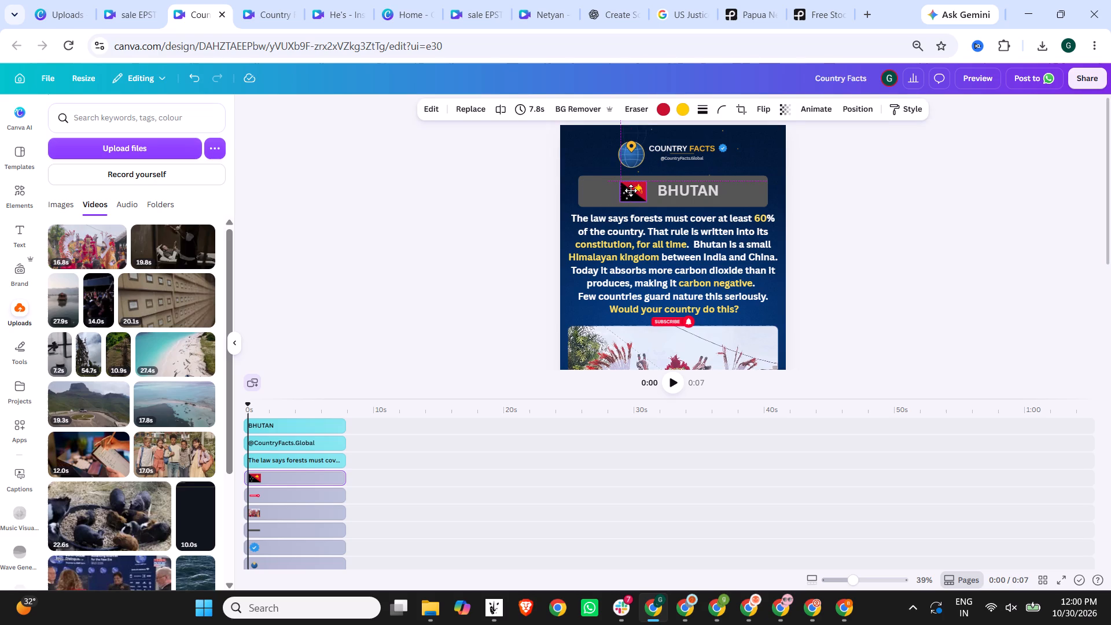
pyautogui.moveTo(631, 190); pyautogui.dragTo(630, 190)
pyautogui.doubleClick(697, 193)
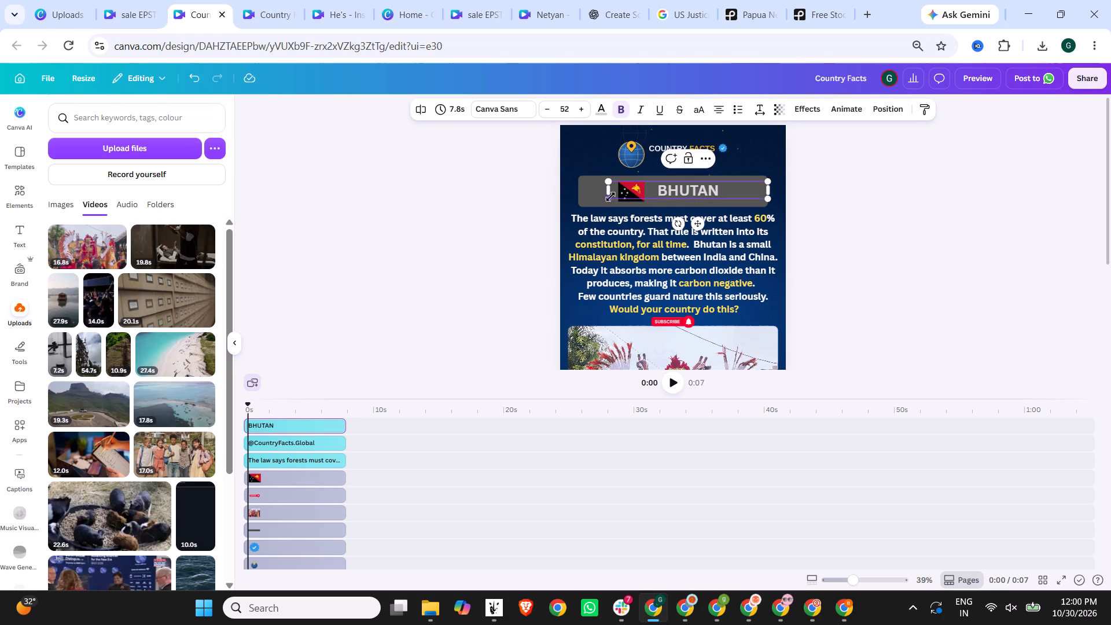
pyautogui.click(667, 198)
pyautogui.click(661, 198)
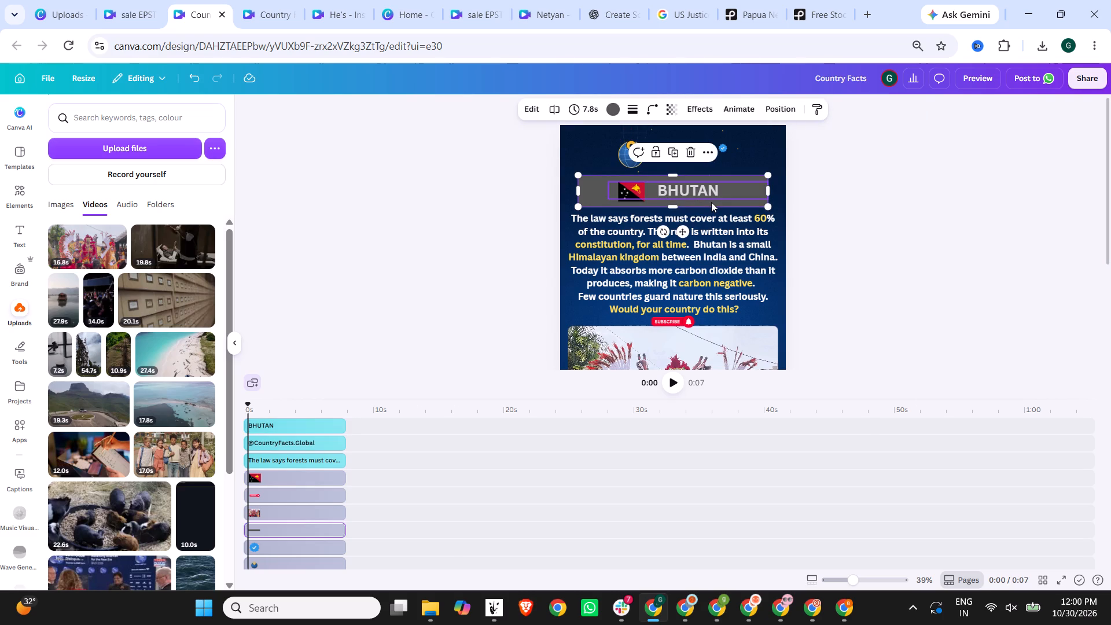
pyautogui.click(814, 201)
# Duplicate the BHUTAN heading, narrow the copy's text box ahead of the flag and change its text to "IN".
pyautogui.click(693, 188)
pyautogui.hotkey('ctrl', 'c')
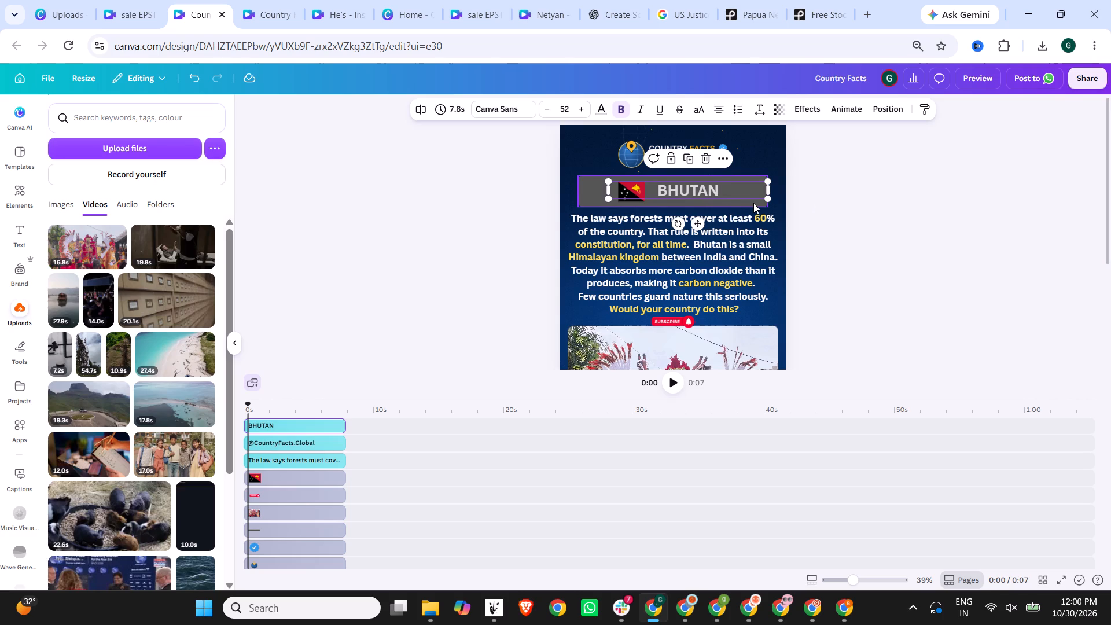
pyautogui.hotkey('ctrl', 'v')
pyautogui.moveTo(676, 198); pyautogui.dragTo(616, 194)
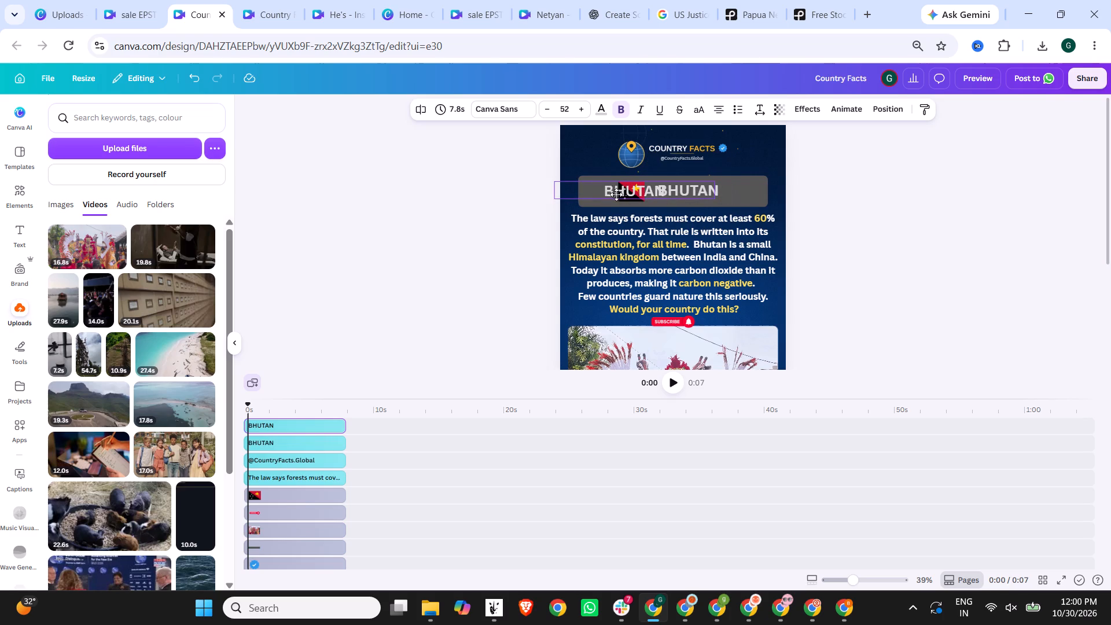
pyautogui.moveTo(616, 194); pyautogui.dragTo(615, 194)
pyautogui.moveTo(712, 192); pyautogui.dragTo(599, 193)
pyautogui.click(583, 194)
pyautogui.hotkey('ctrl', 'a')
pyautogui.write('IN')
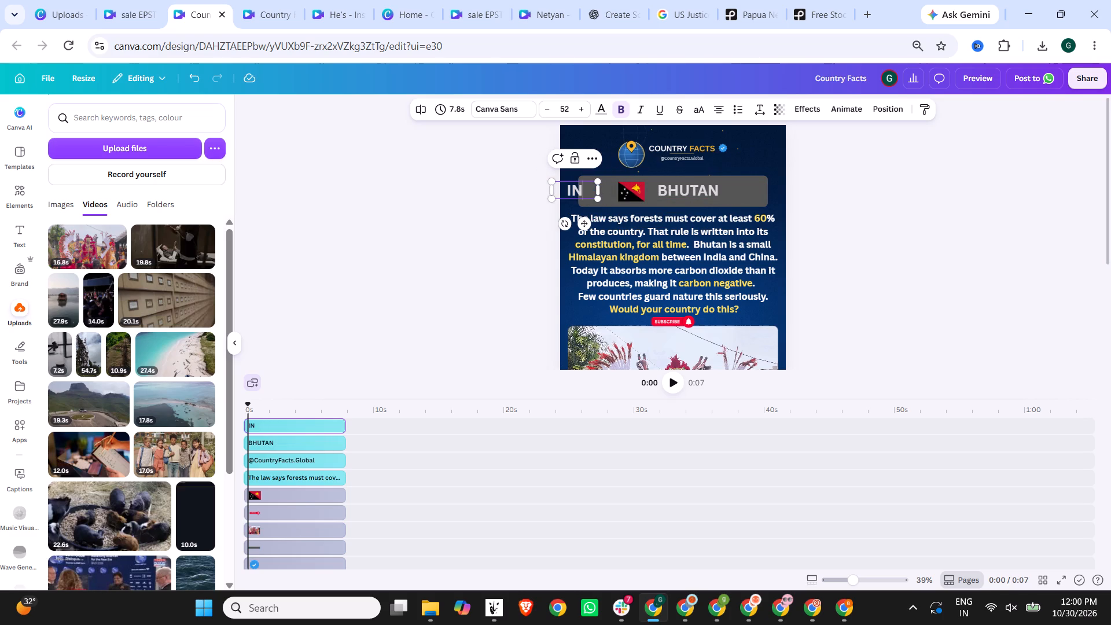
pyautogui.click(838, 193)
# Position the "IN" text inside the grey banner, just before the flag and in line with BHUTAN.
pyautogui.moveTo(578, 186); pyautogui.dragTo(594, 186)
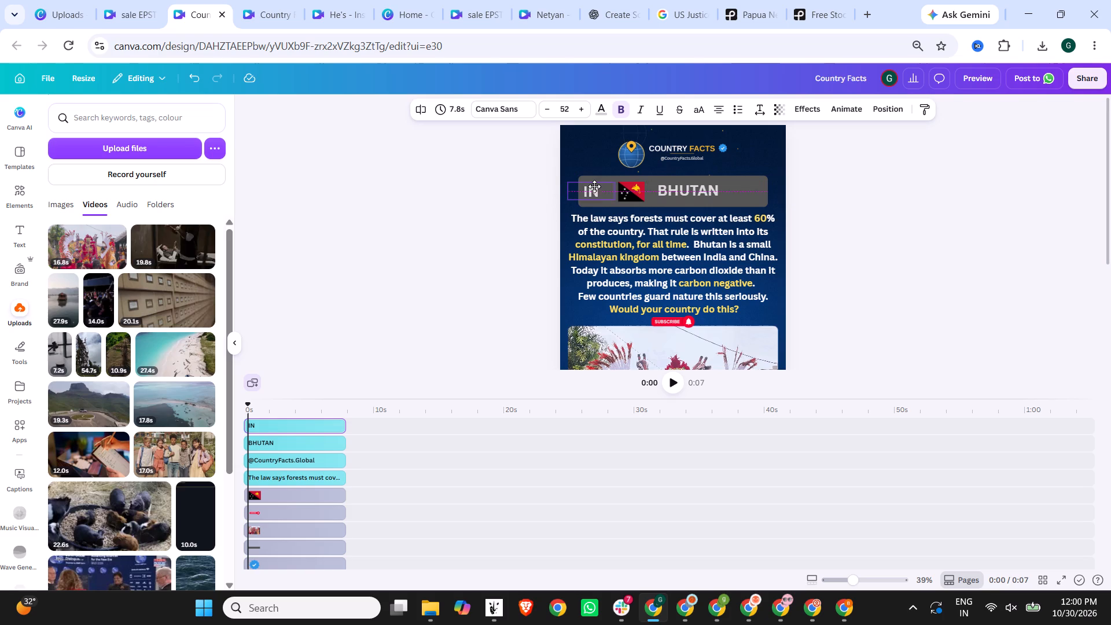
pyautogui.moveTo(594, 186); pyautogui.dragTo(601, 187)
pyautogui.moveTo(601, 187); pyautogui.dragTo(598, 187)
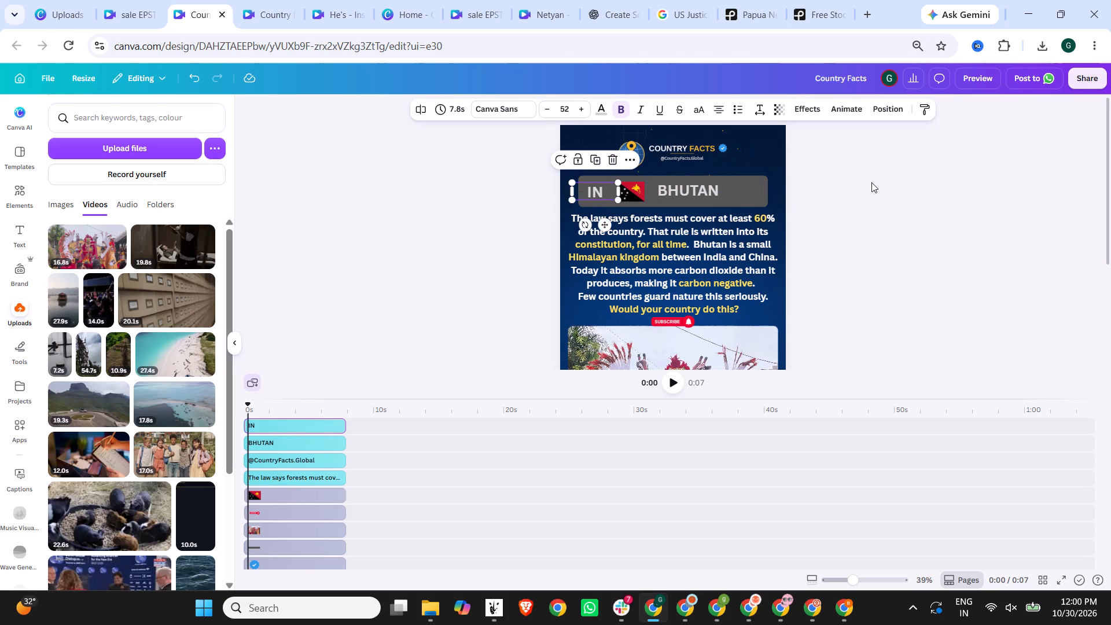
pyautogui.click(871, 182)
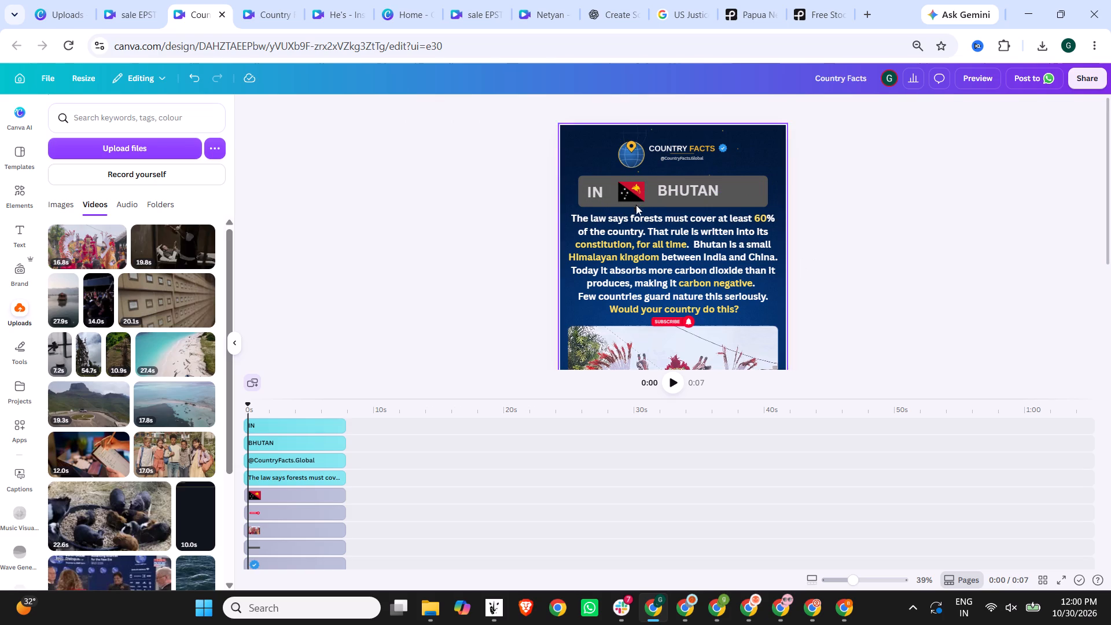
pyautogui.click(602, 196)
pyautogui.moveTo(595, 192); pyautogui.dragTo(602, 192)
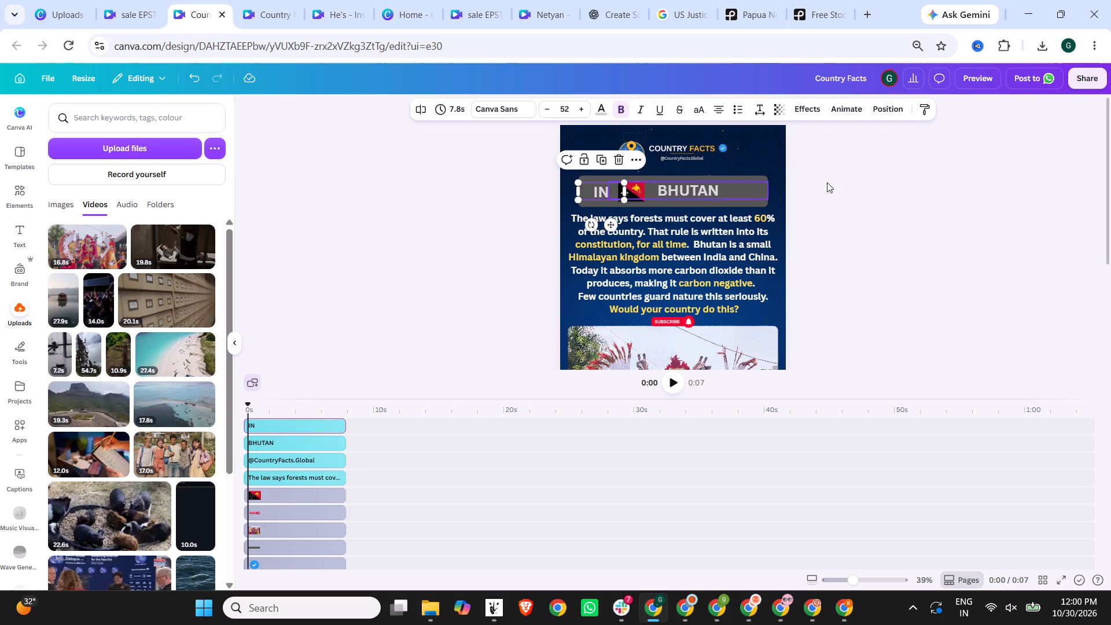
pyautogui.click(849, 181)
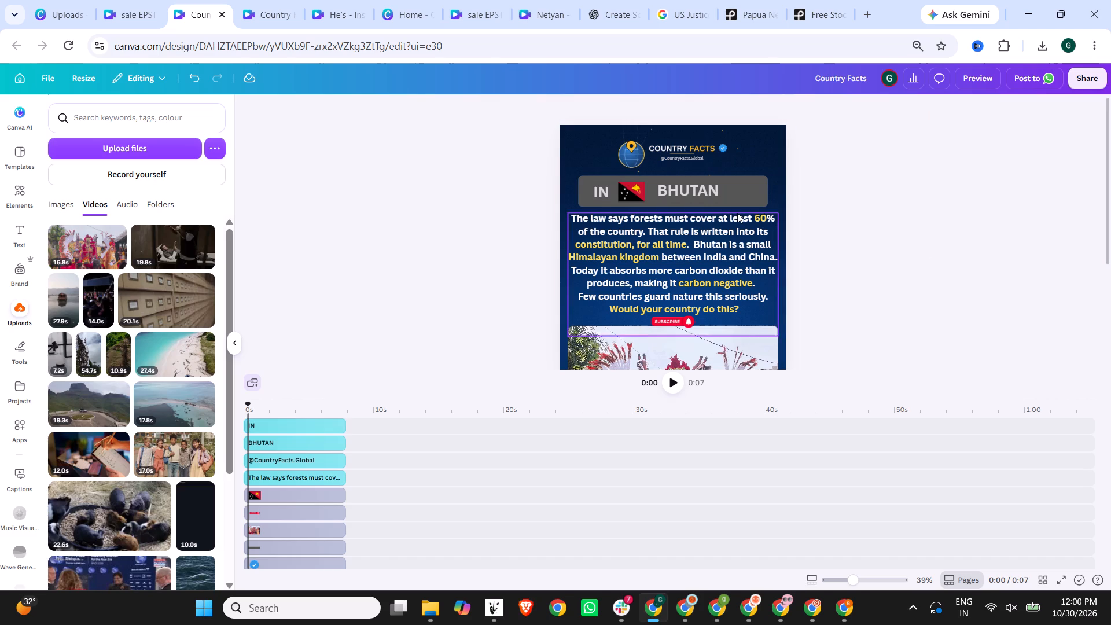
pyautogui.click(598, 196)
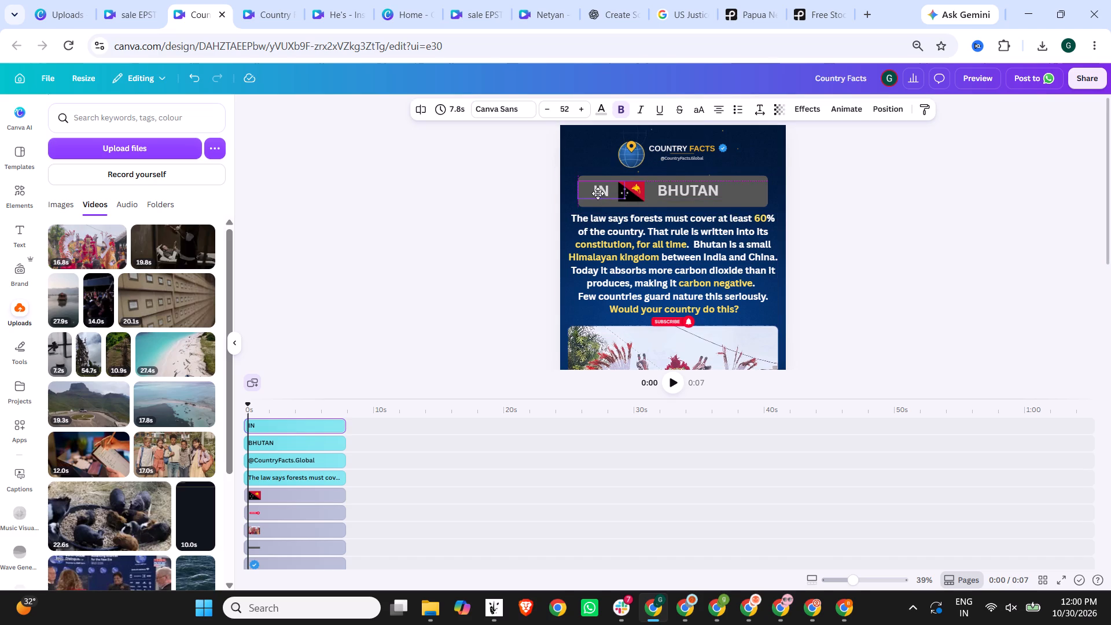
pyautogui.click(882, 196)
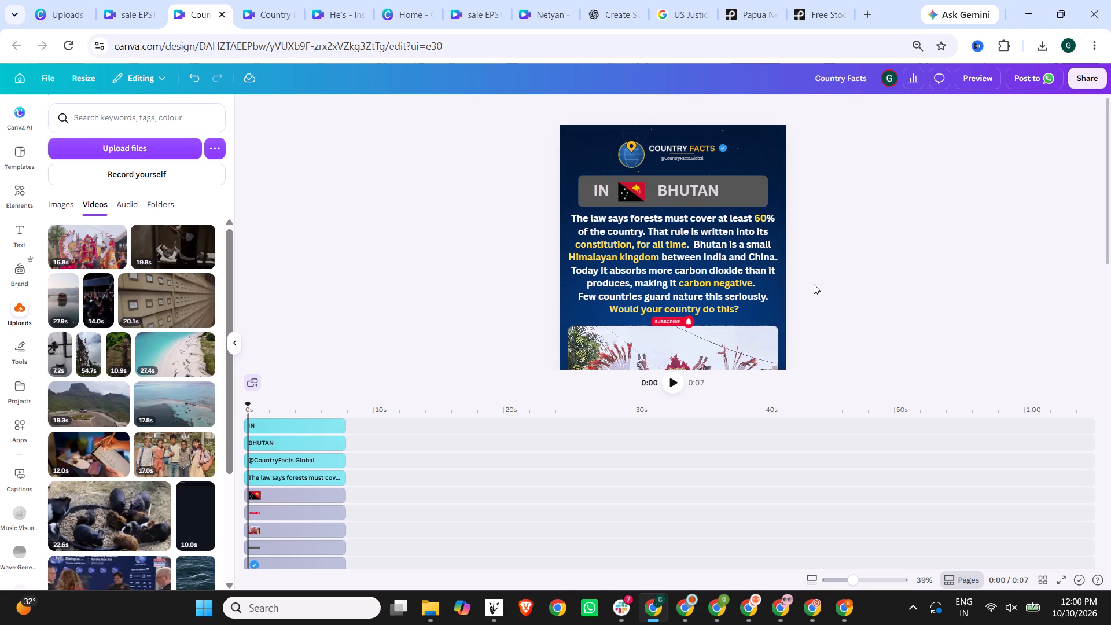
# Delete the Papua New Guinea flag from the heading banner.
pyautogui.keyDown('ctrl'); pyautogui.scroll(9, 667, 247); pyautogui.keyUp('ctrl')
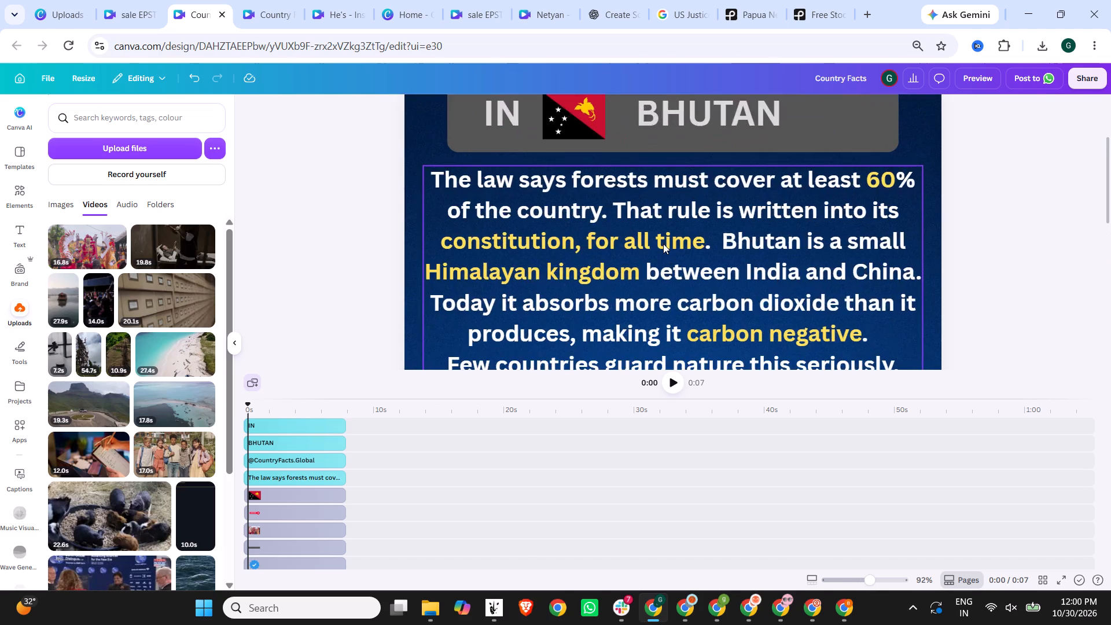
pyautogui.scroll(-4, 950, 211)
pyautogui.scroll(11, 834, 220)
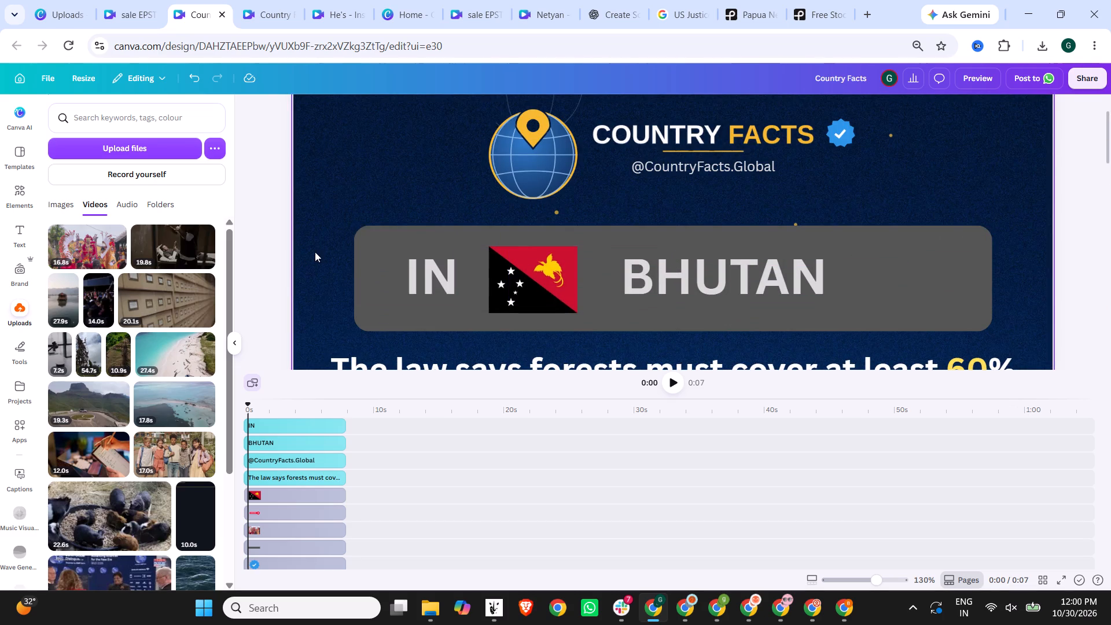
pyautogui.click(422, 281)
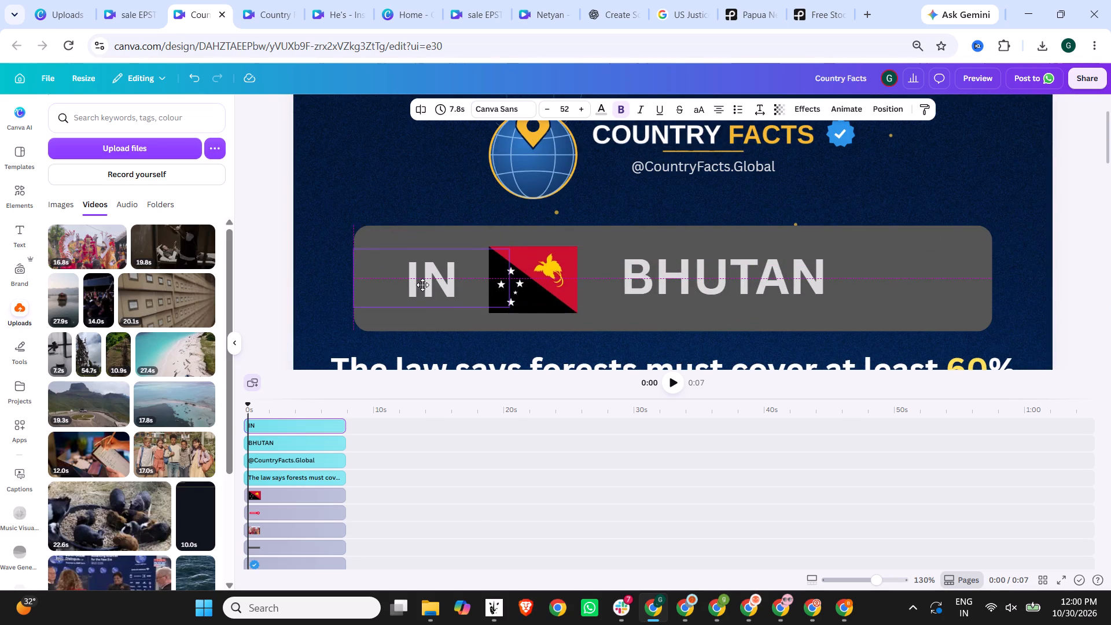
pyautogui.click(562, 262)
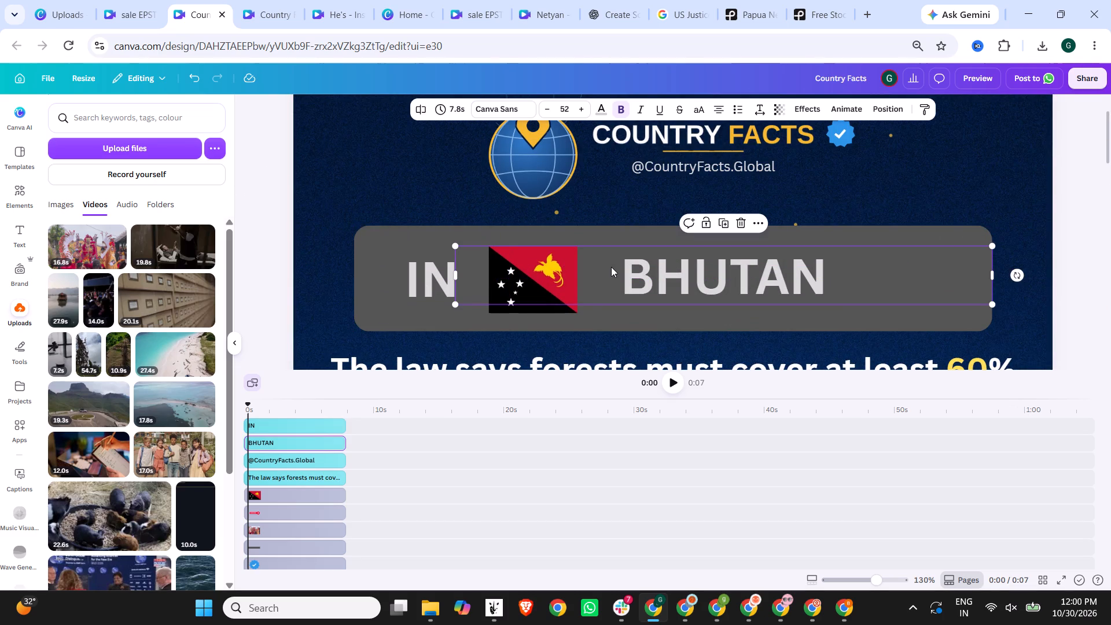
pyautogui.click(553, 312)
pyautogui.press('Delete')
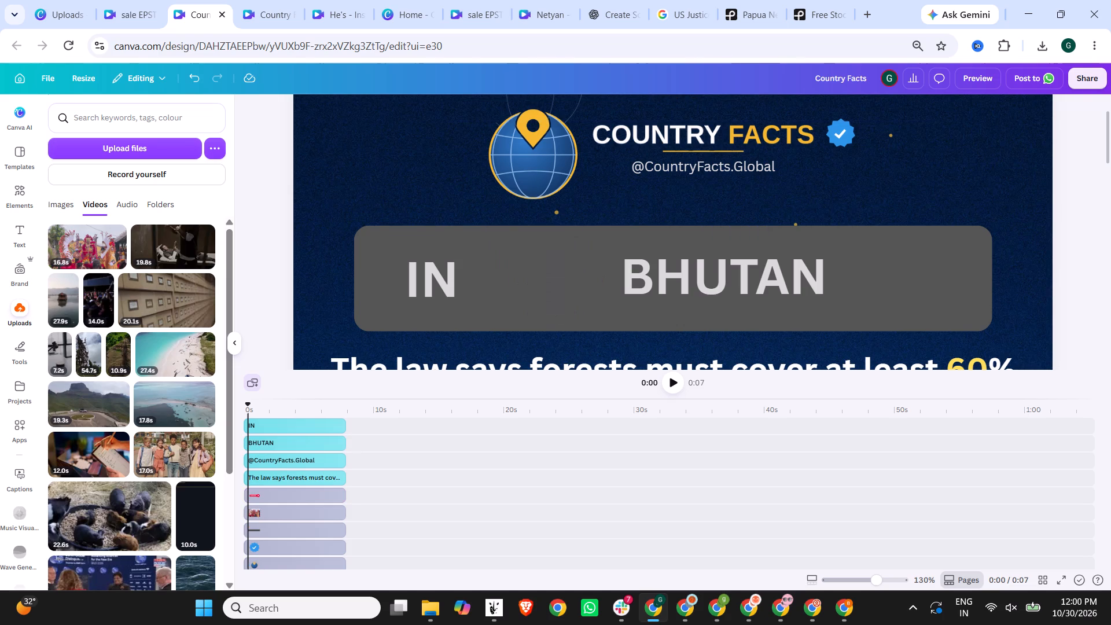
# Nudge the "IN" text up so that it aligns vertically with BHUTAN.
pyautogui.click(433, 282)
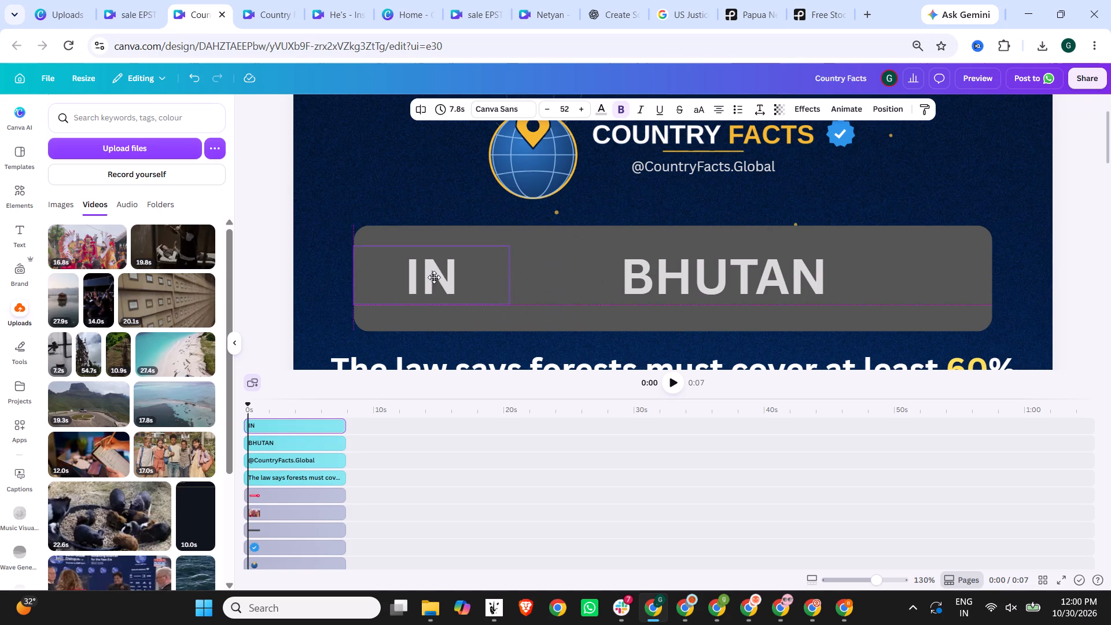
pyautogui.click(1091, 225)
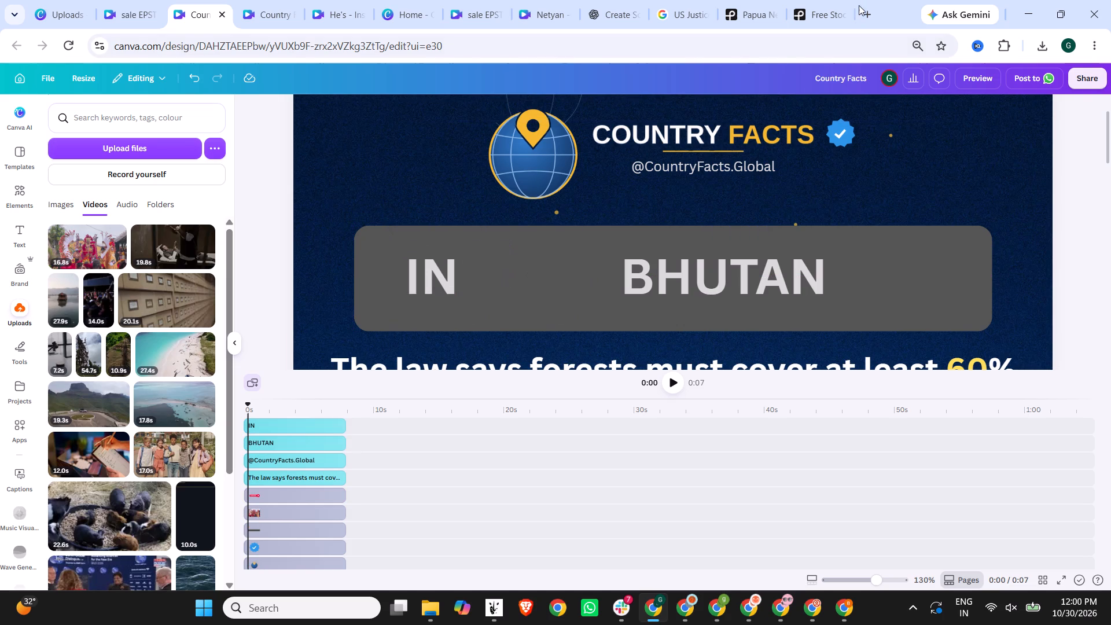
# Search Google Images for "bhutan flag" in a new browser tab and copy the Wikimedia Commons Flag of Bhutan image.
pyautogui.click(869, 15)
pyautogui.write('bhutan flag')
pyautogui.press('Return')
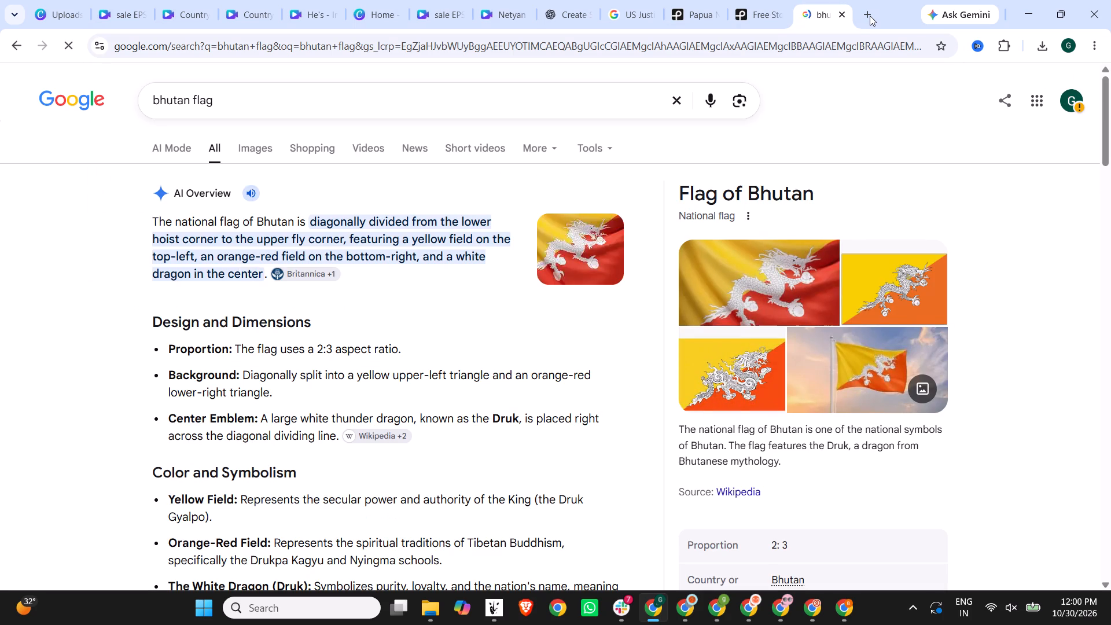
pyautogui.click(273, 144)
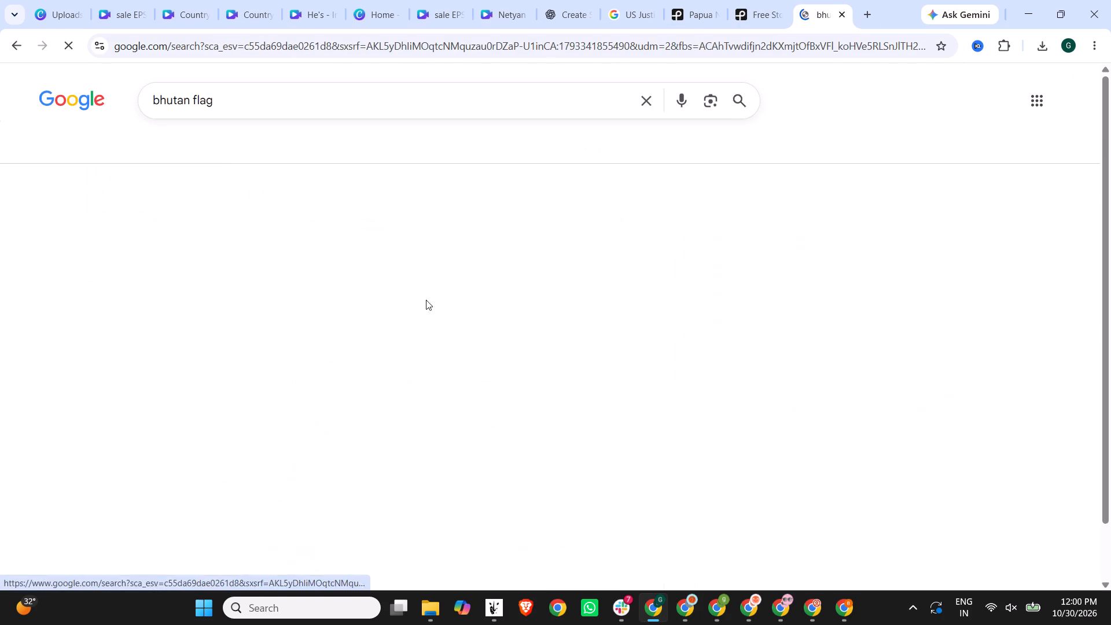
pyautogui.click(150, 286)
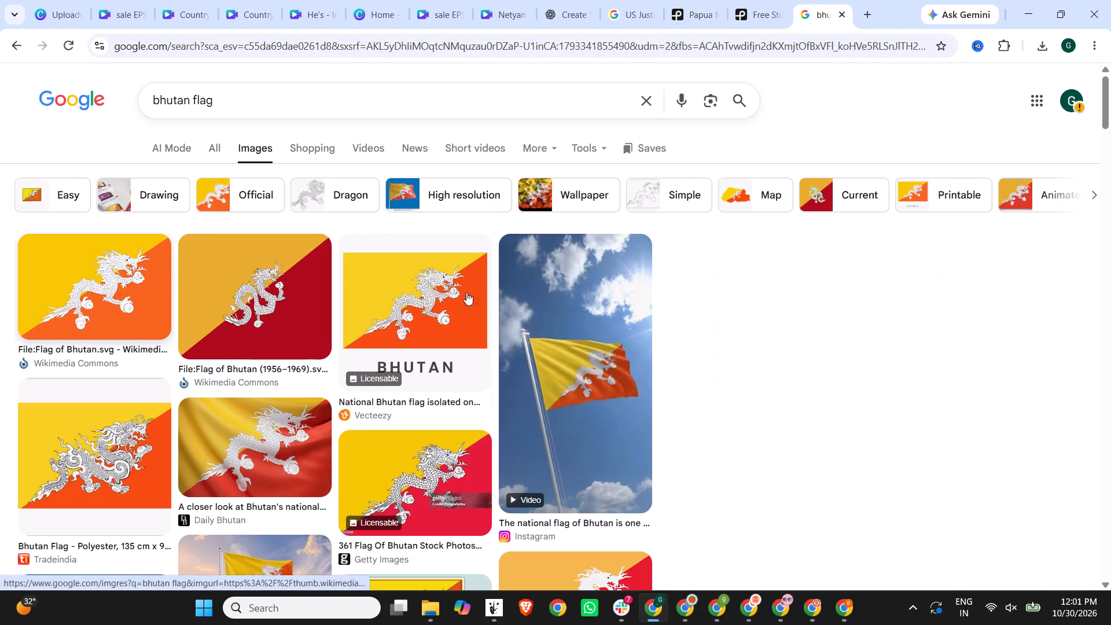
pyautogui.rightClick(897, 318)
pyautogui.click(967, 495)
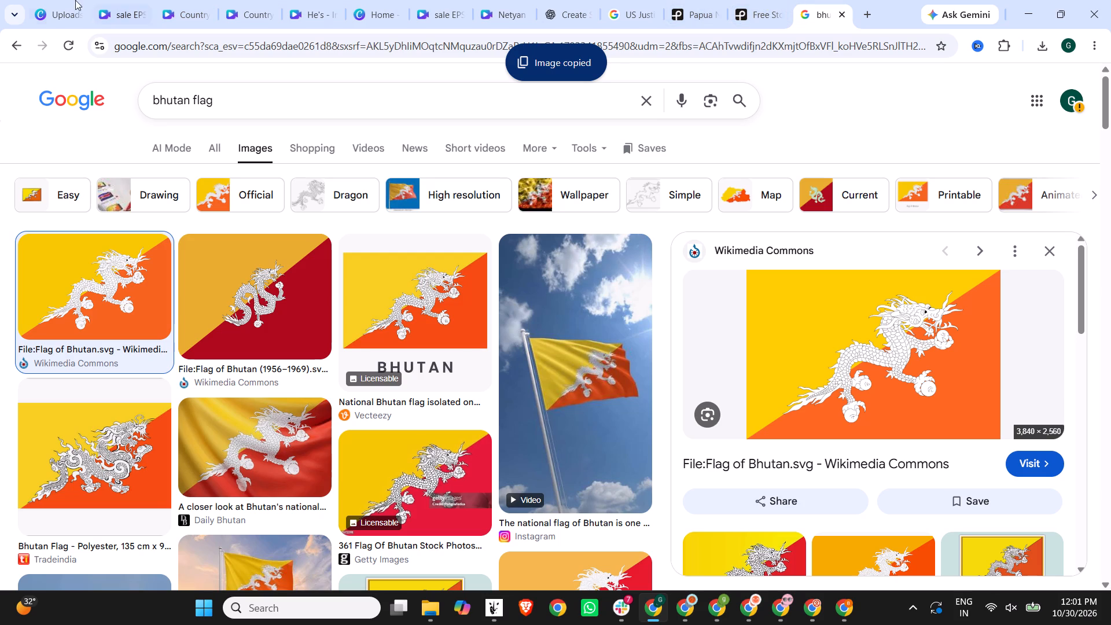
# Paste the Bhutan flag into the Country Facts design in Canva, sized about 148 × 99, between IN and BHUTAN in the grey banner.
pyautogui.click(197, 0)
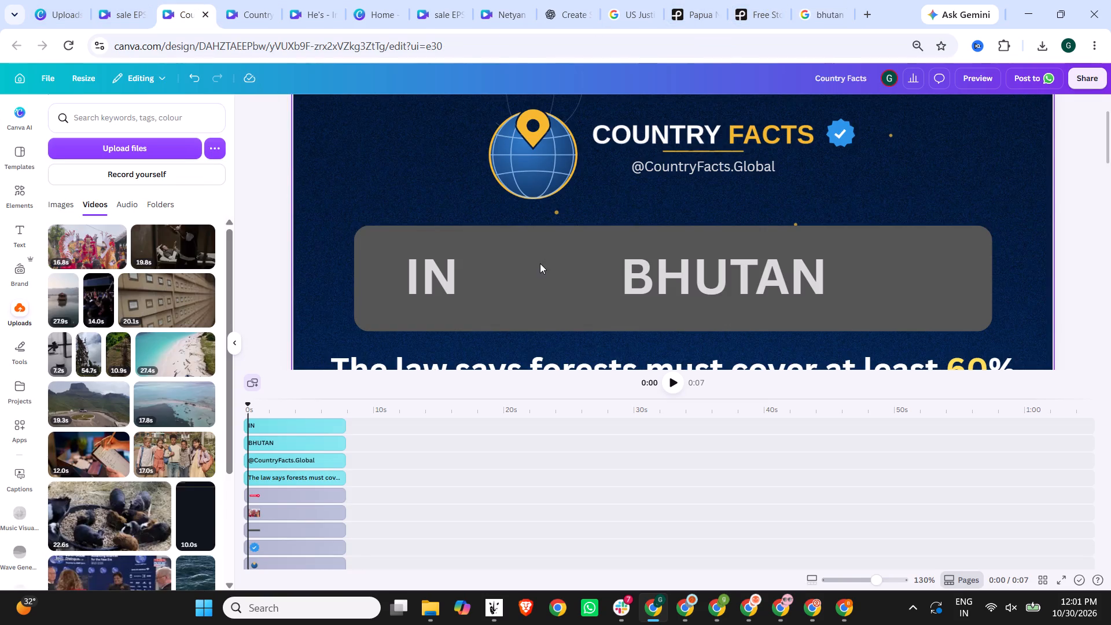
pyautogui.hotkey('ctrl', 'v')
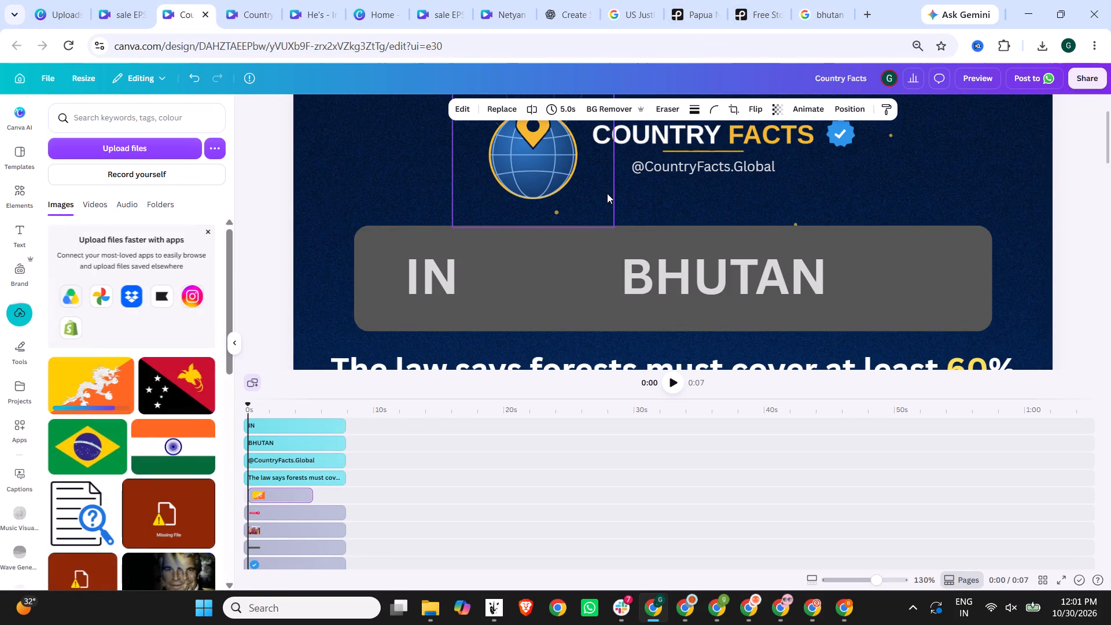
pyautogui.keyDown('ctrl'); pyautogui.scroll(-9, 607, 193); pyautogui.keyUp('ctrl')
pyautogui.moveTo(678, 317); pyautogui.dragTo(665, 280)
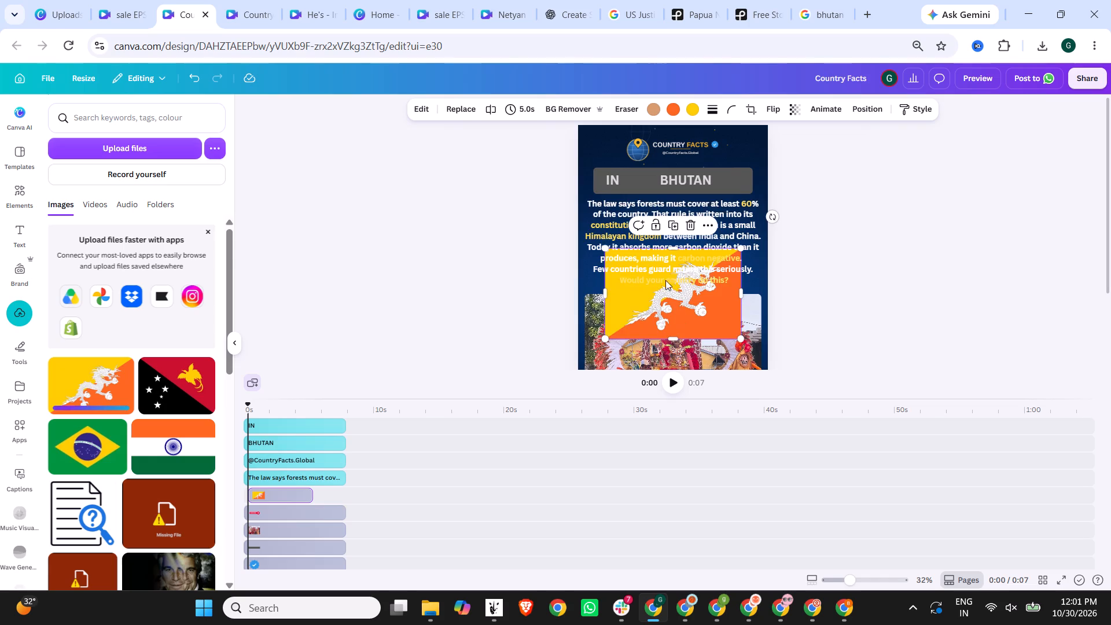
pyautogui.moveTo(665, 280); pyautogui.dragTo(697, 242)
pyautogui.moveTo(760, 264); pyautogui.dragTo(650, 192)
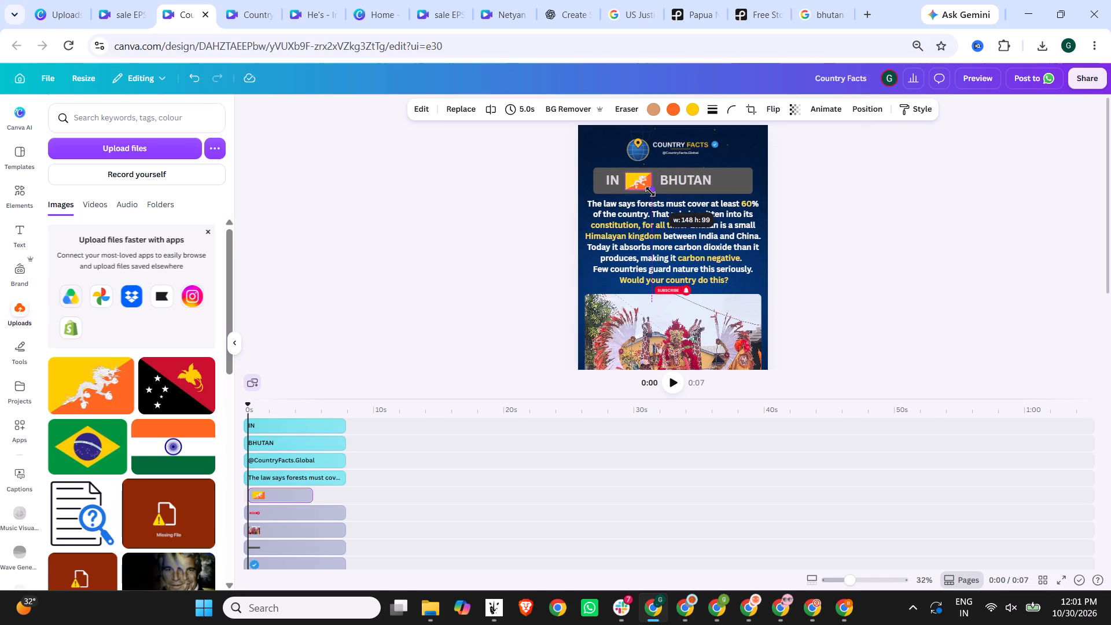
pyautogui.moveTo(650, 192); pyautogui.dragTo(651, 189)
pyautogui.click(808, 195)
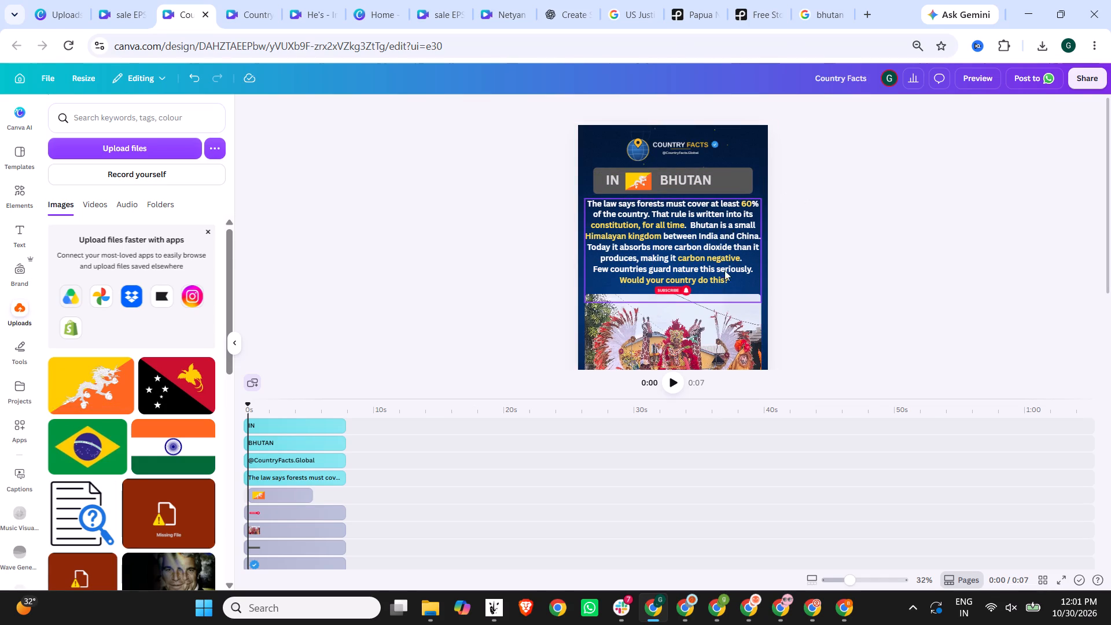
# Stretch the Bhutan flag's timeline clip to 7.8 s so it starts and ends with the other layers.
pyautogui.keyDown('ctrl'); pyautogui.scroll(5, 616, 291); pyautogui.keyUp('ctrl')
pyautogui.scroll(5, 682, 284)
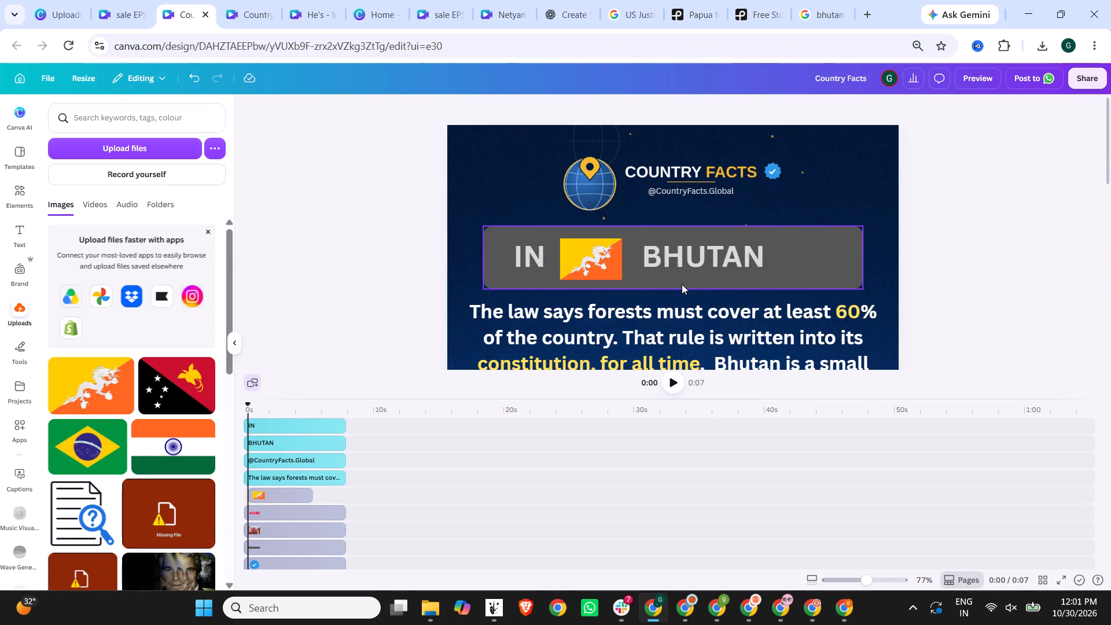
pyautogui.click(1043, 271)
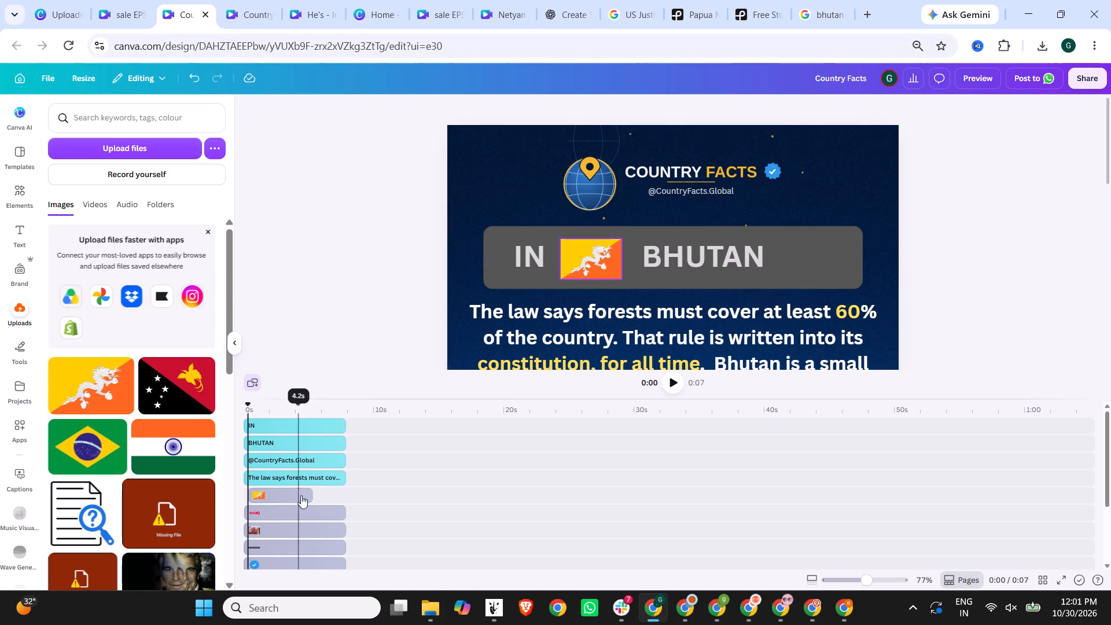
pyautogui.moveTo(307, 495); pyautogui.dragTo(342, 495)
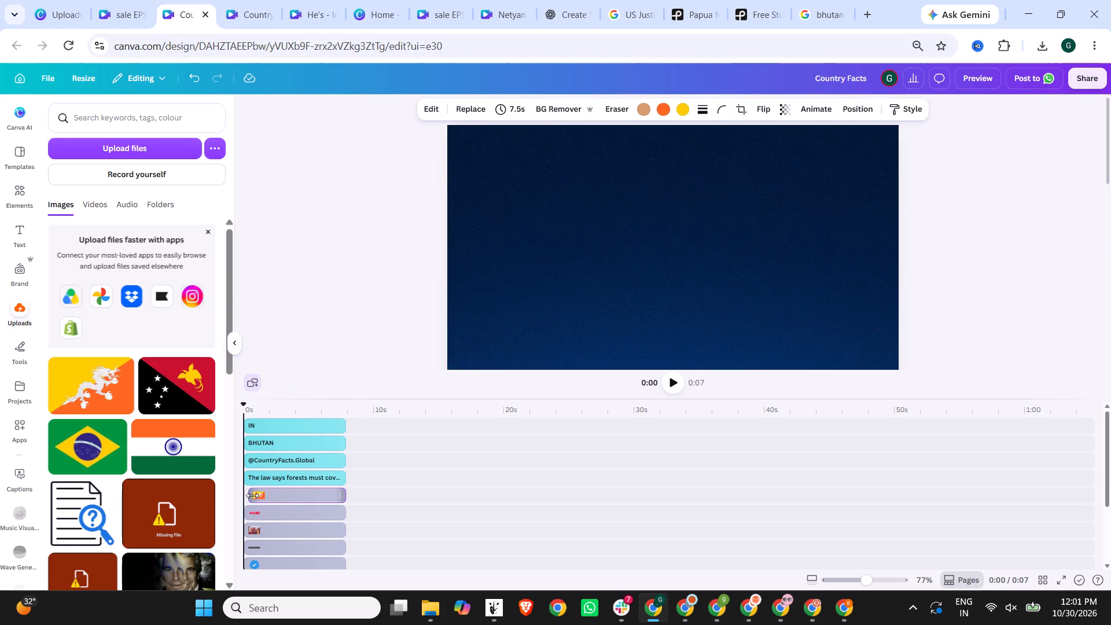
pyautogui.moveTo(251, 495); pyautogui.dragTo(243, 495)
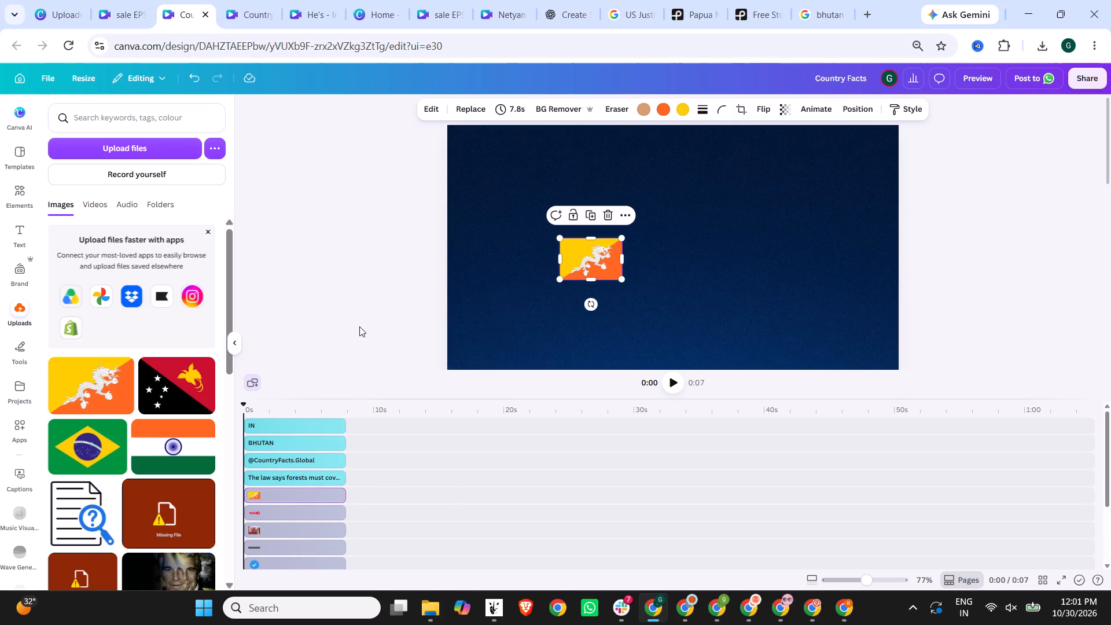
pyautogui.click(359, 326)
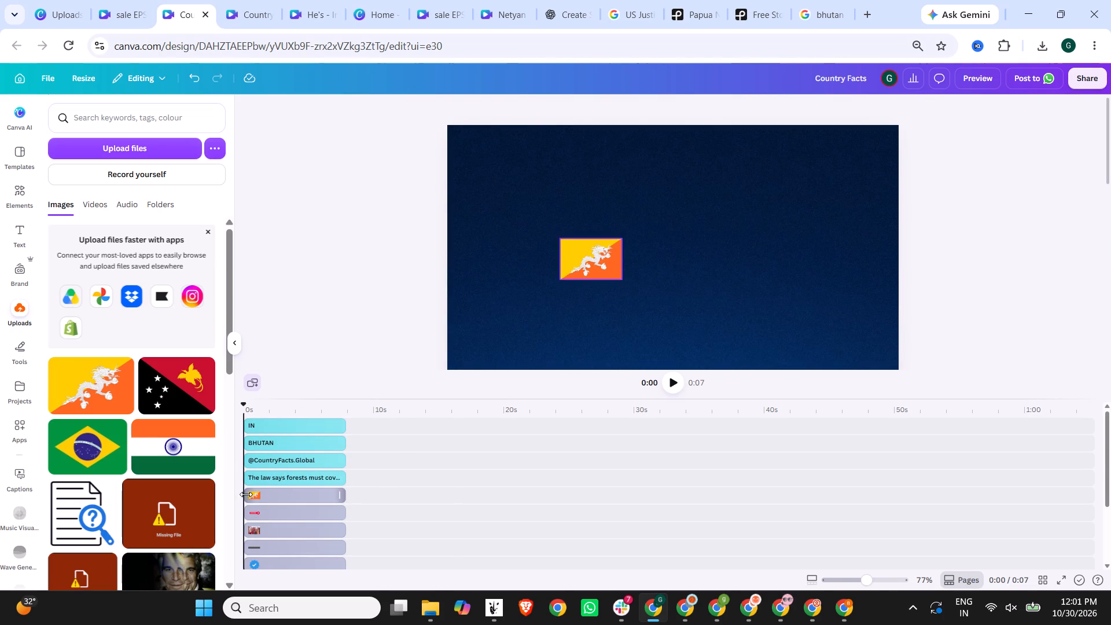
pyautogui.click(246, 494)
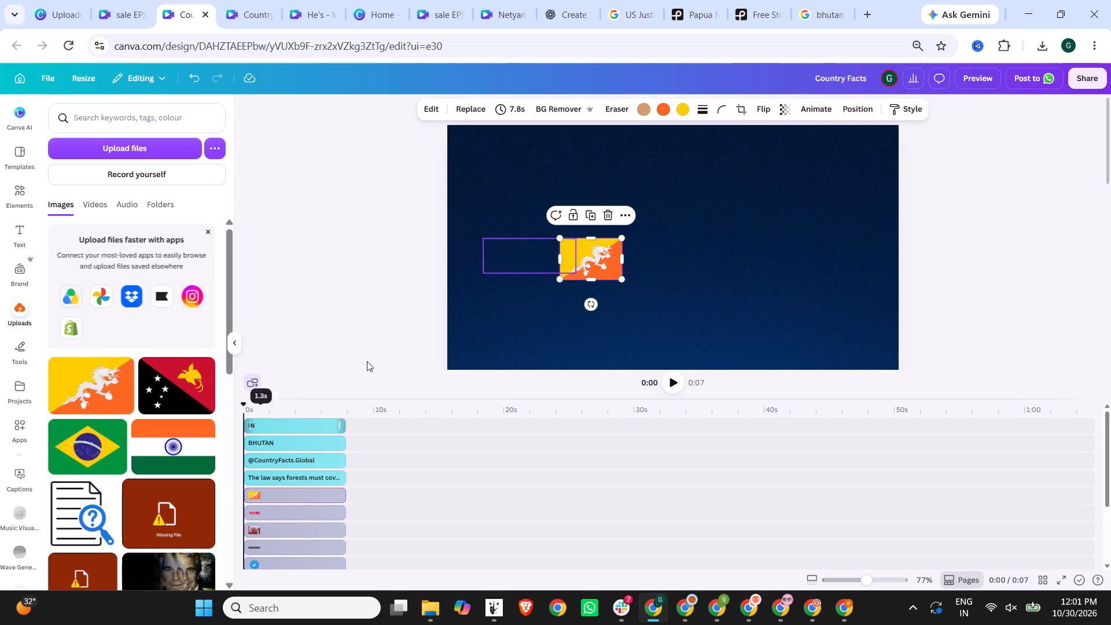
pyautogui.click(417, 291)
pyautogui.click(320, 495)
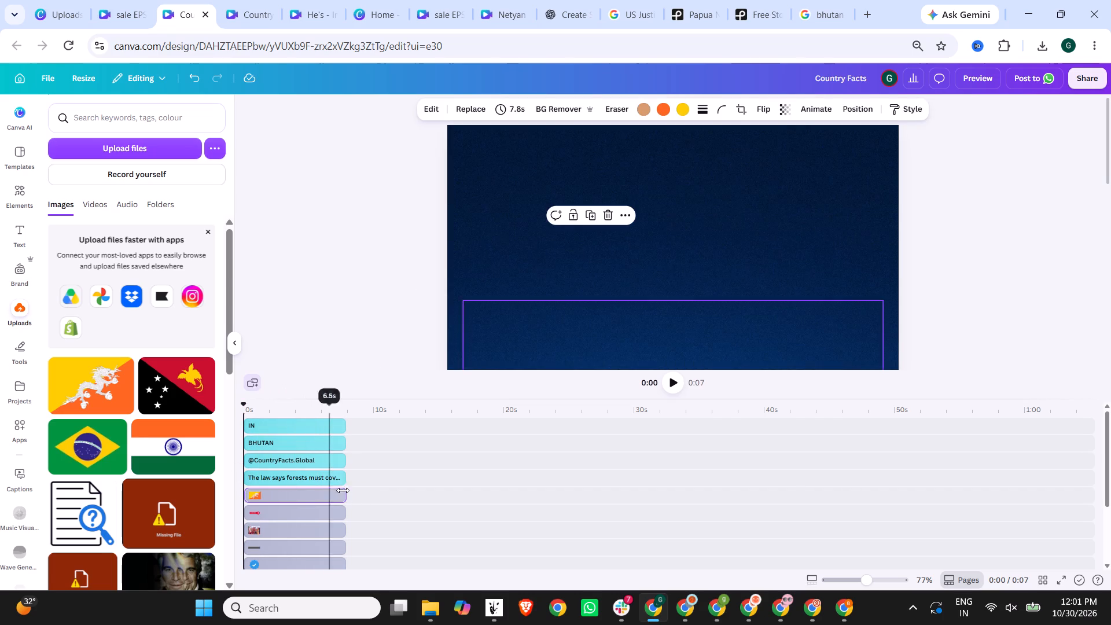
pyautogui.click(343, 494)
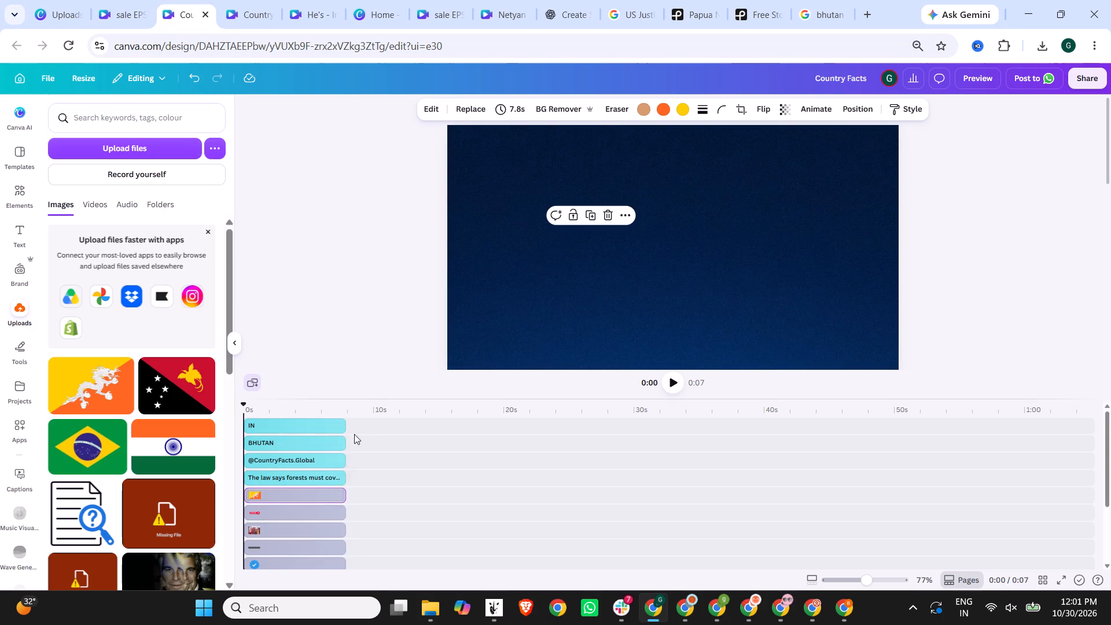
# Preview the whole short to check the Bhutan heading, flag and script.
pyautogui.scroll(-3, 347, 476)
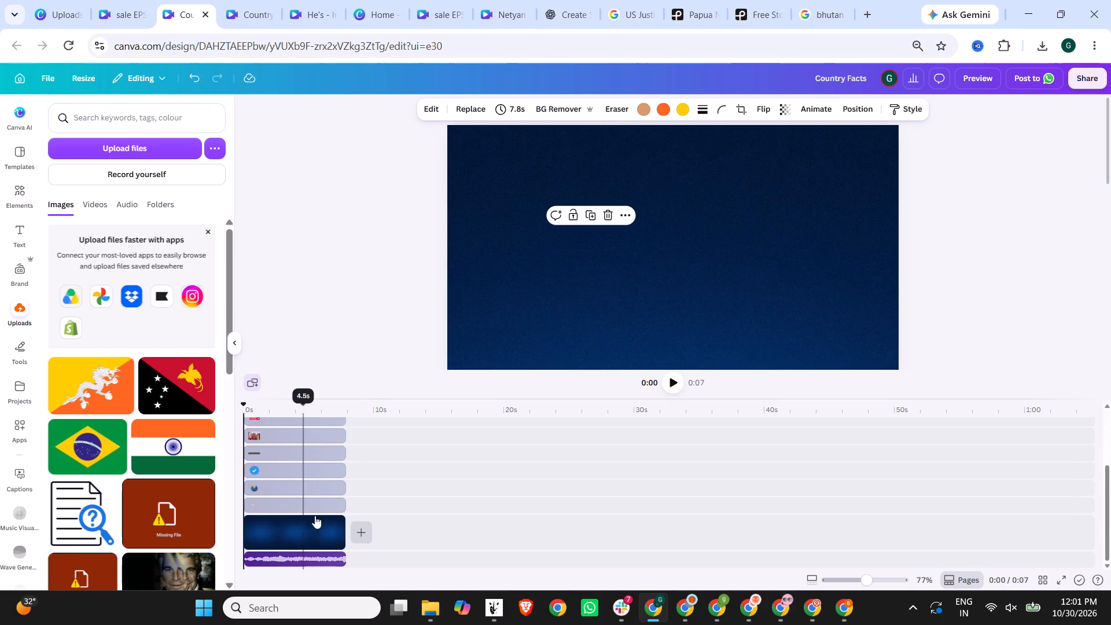
pyautogui.scroll(6, 522, 340)
pyautogui.keyDown('ctrl'); pyautogui.scroll(-6, 525, 337); pyautogui.keyUp('ctrl')
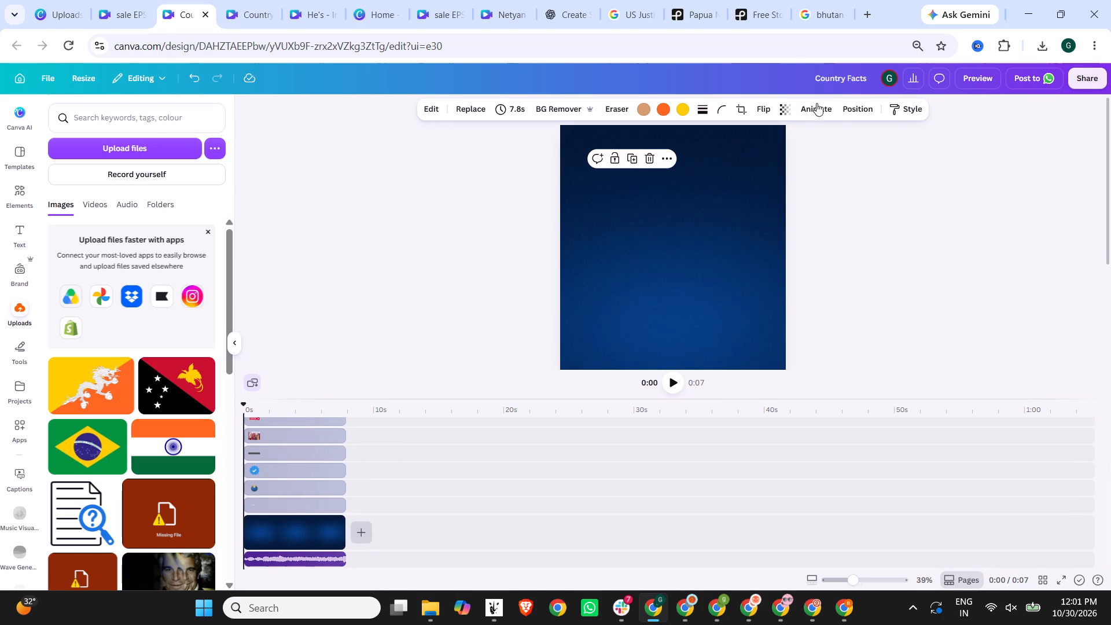
pyautogui.click(990, 76)
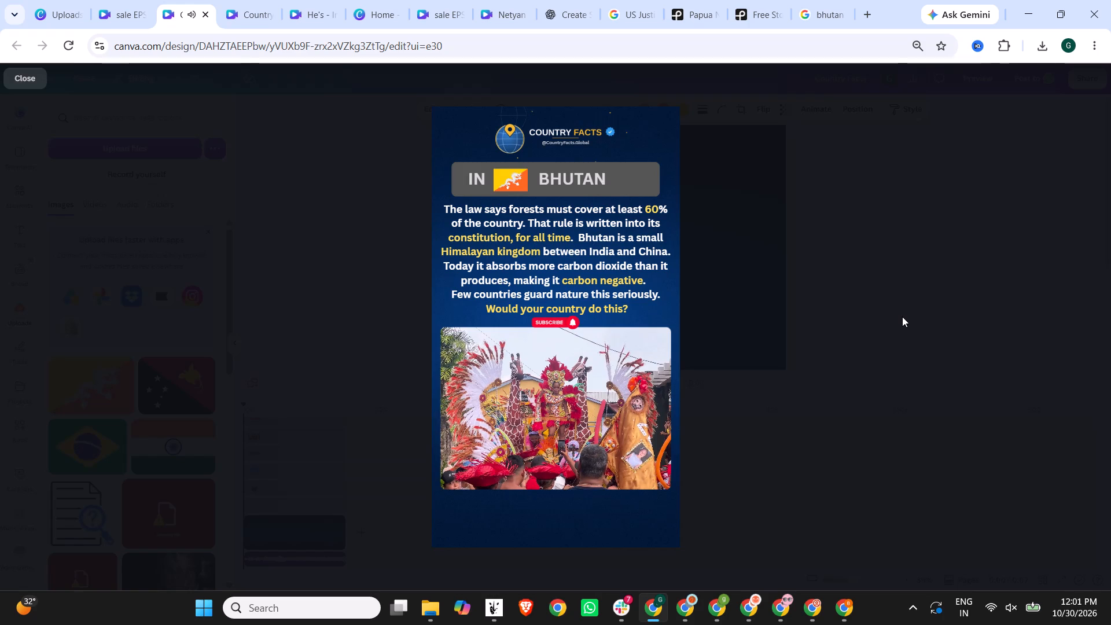
pyautogui.click(902, 317)
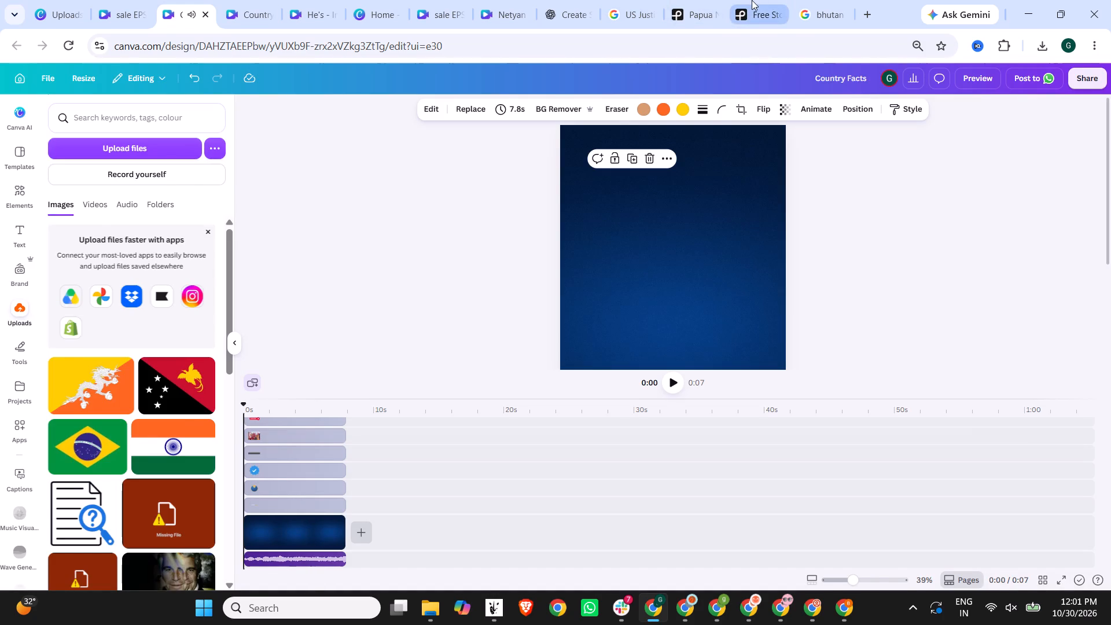
# Switch to the Pexels page and close the donation pop-up and the open carnival parade video.
pyautogui.click(752, 0)
pyautogui.click(690, 0)
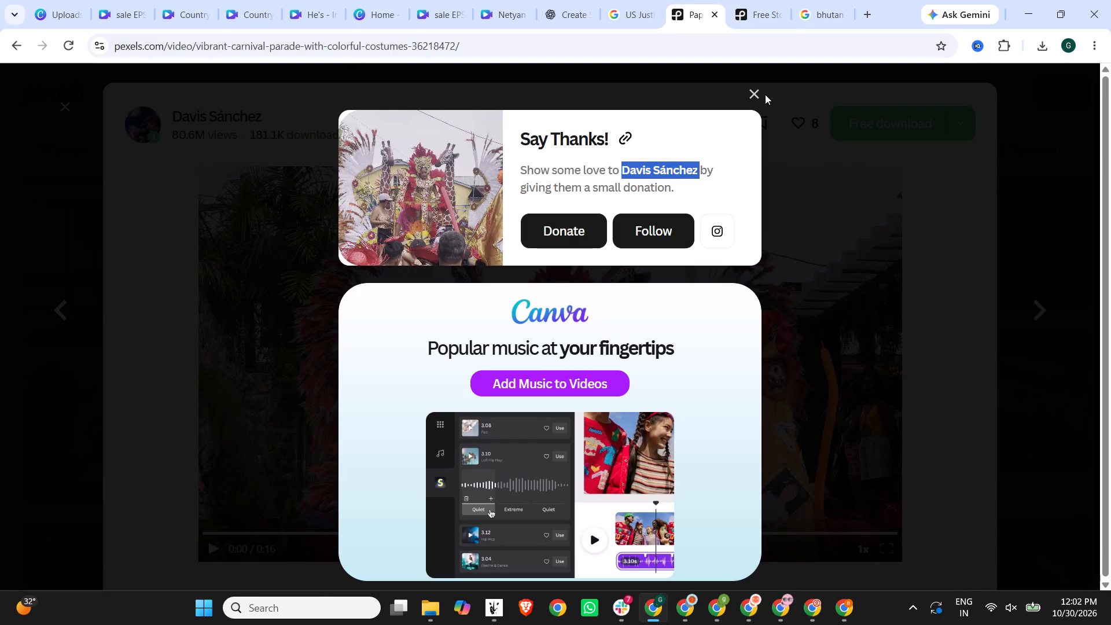
pyautogui.click(759, 94)
pyautogui.click(1033, 106)
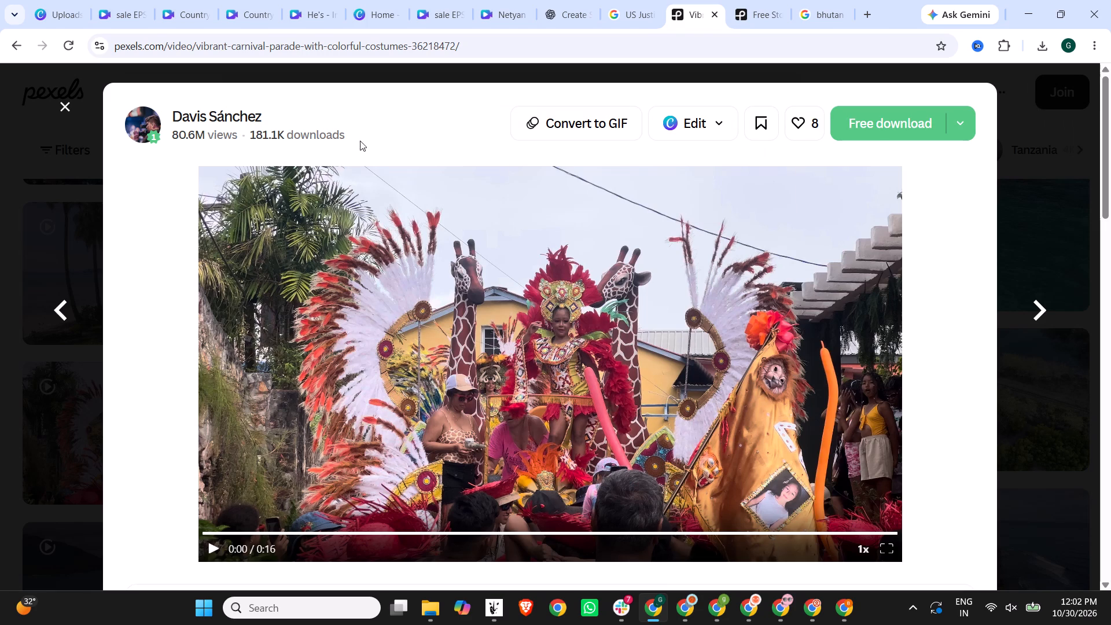
pyautogui.click(69, 102)
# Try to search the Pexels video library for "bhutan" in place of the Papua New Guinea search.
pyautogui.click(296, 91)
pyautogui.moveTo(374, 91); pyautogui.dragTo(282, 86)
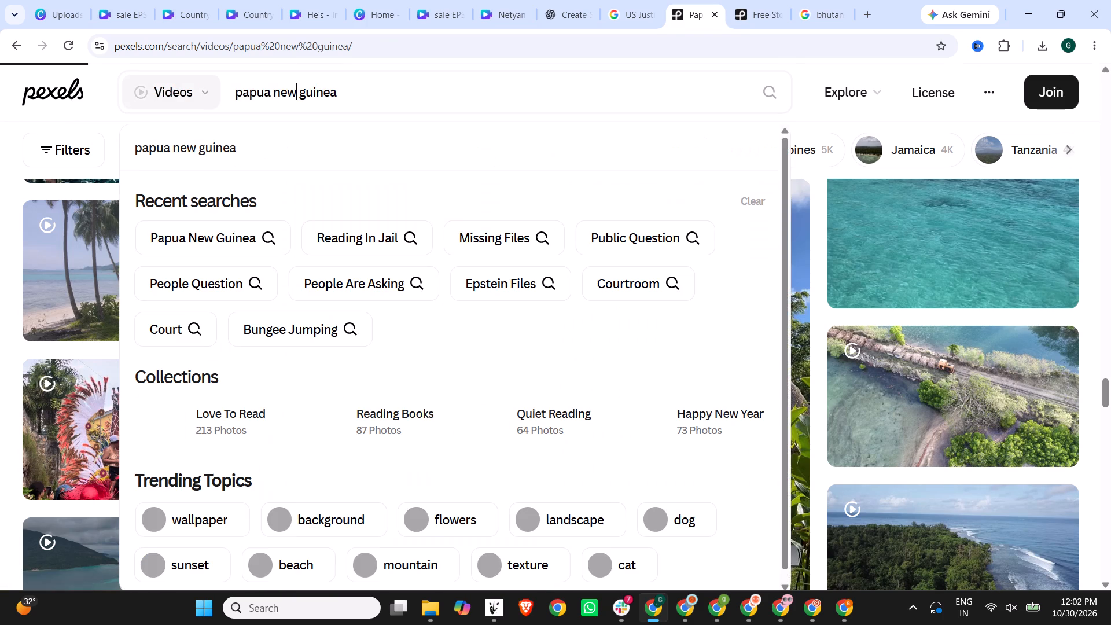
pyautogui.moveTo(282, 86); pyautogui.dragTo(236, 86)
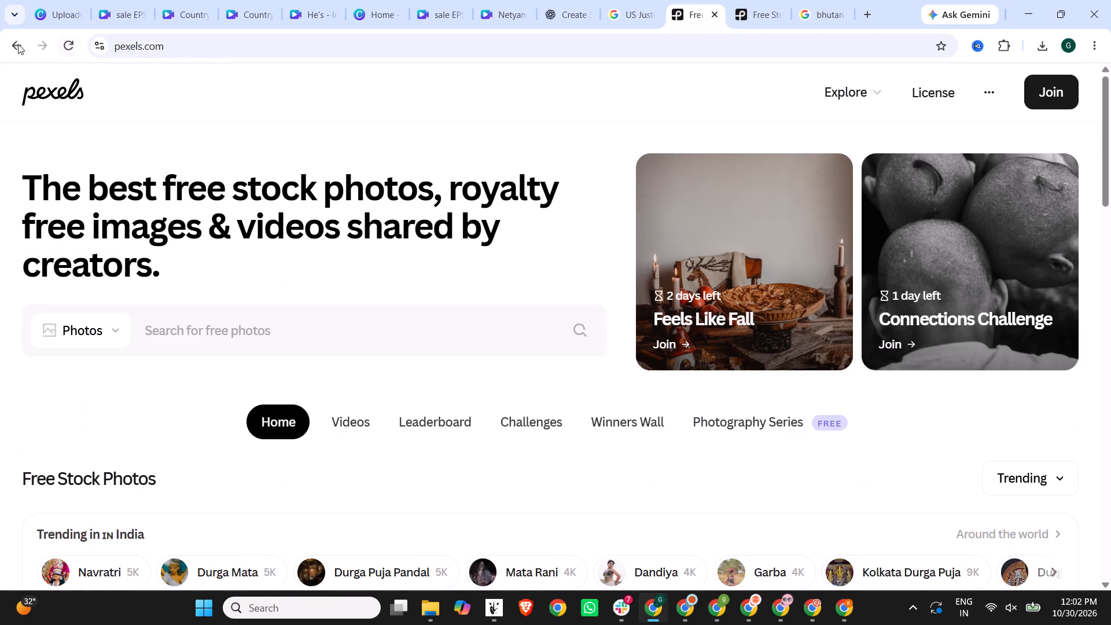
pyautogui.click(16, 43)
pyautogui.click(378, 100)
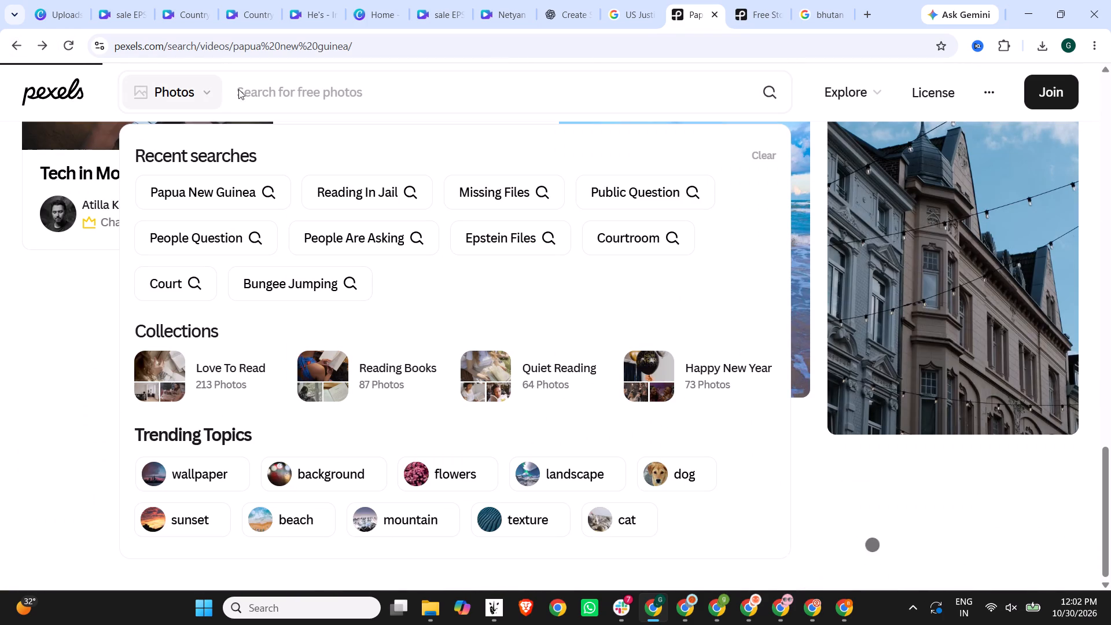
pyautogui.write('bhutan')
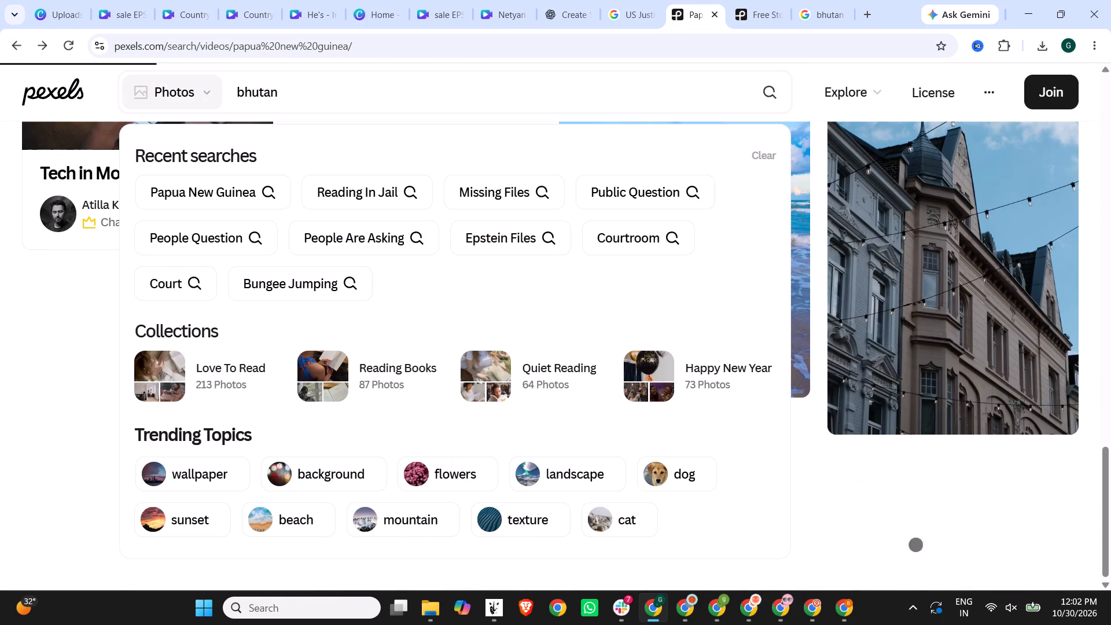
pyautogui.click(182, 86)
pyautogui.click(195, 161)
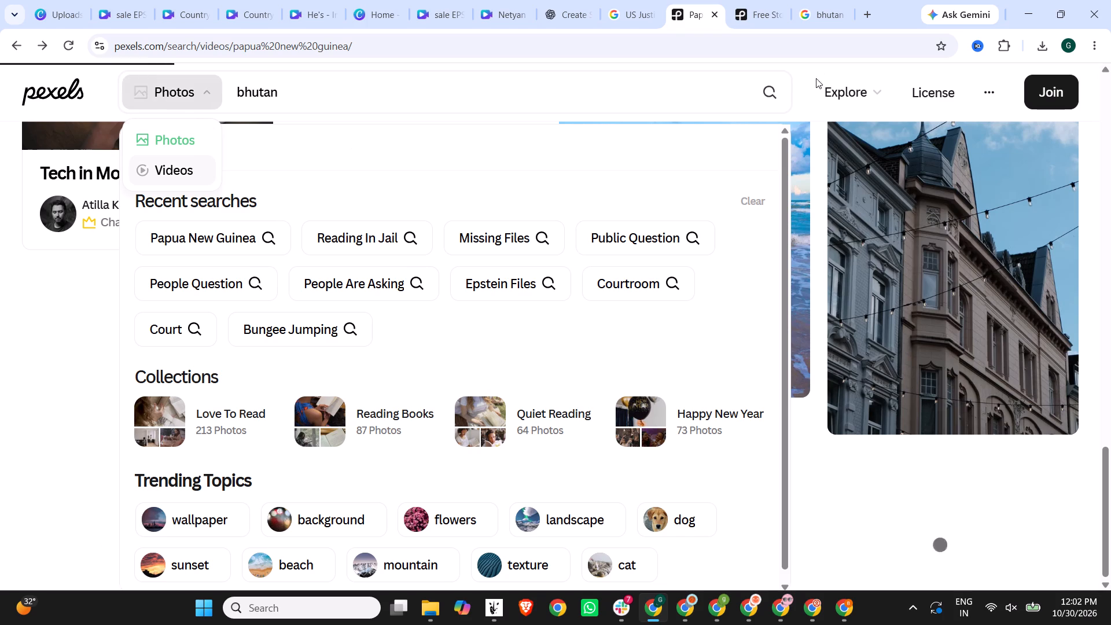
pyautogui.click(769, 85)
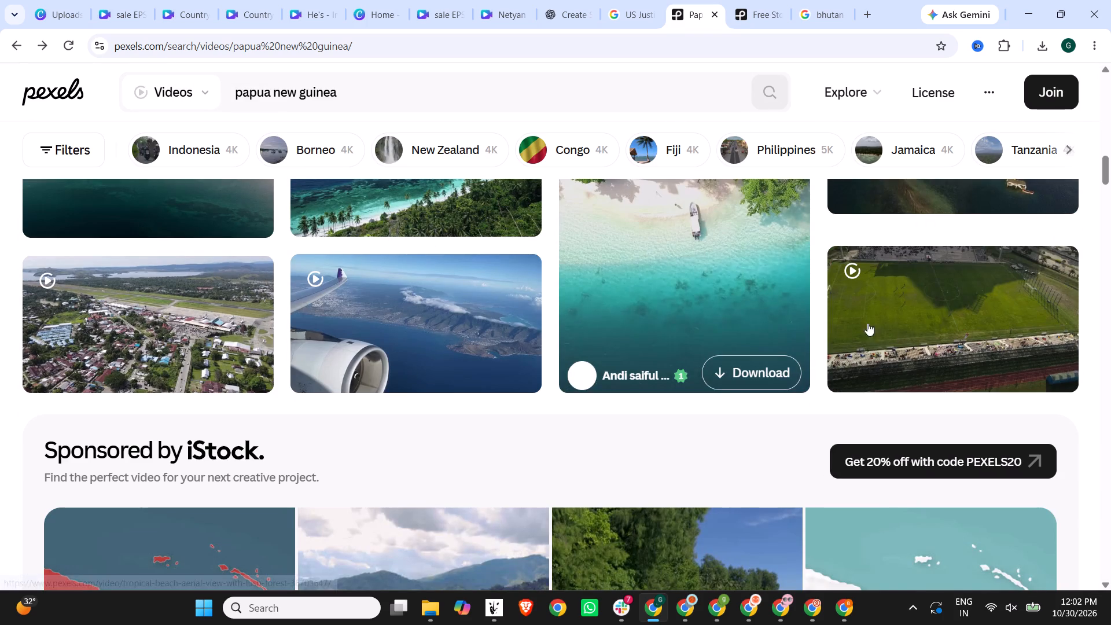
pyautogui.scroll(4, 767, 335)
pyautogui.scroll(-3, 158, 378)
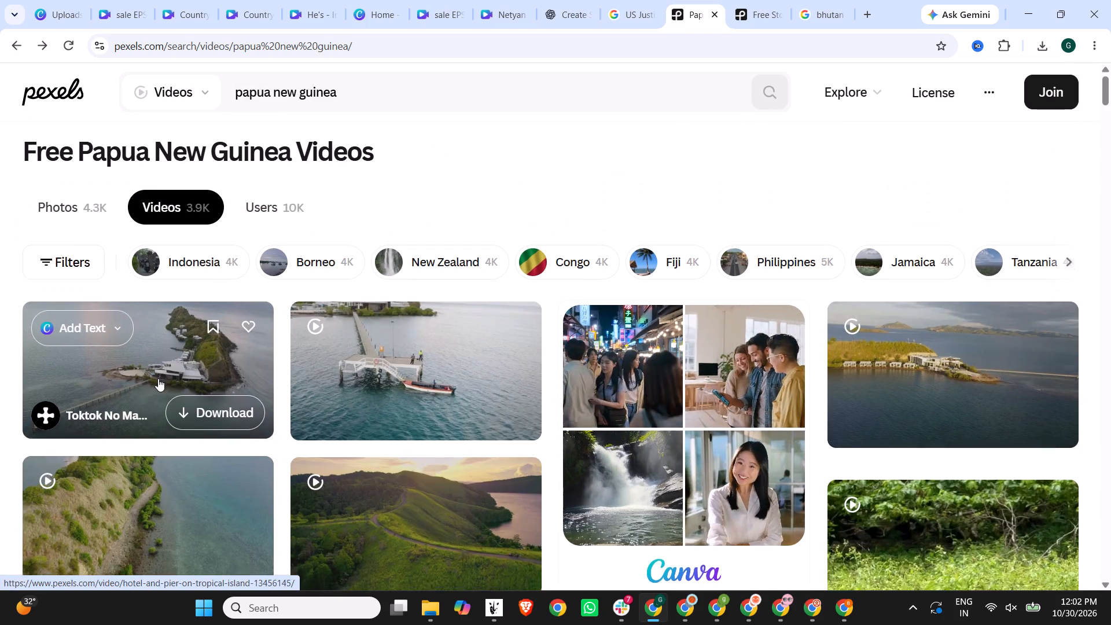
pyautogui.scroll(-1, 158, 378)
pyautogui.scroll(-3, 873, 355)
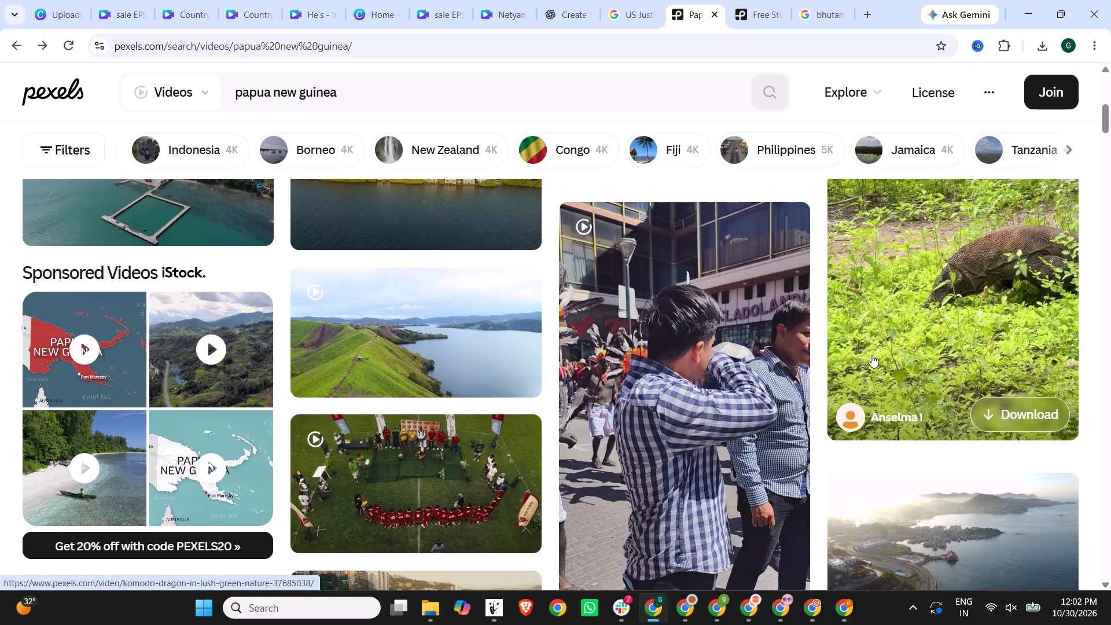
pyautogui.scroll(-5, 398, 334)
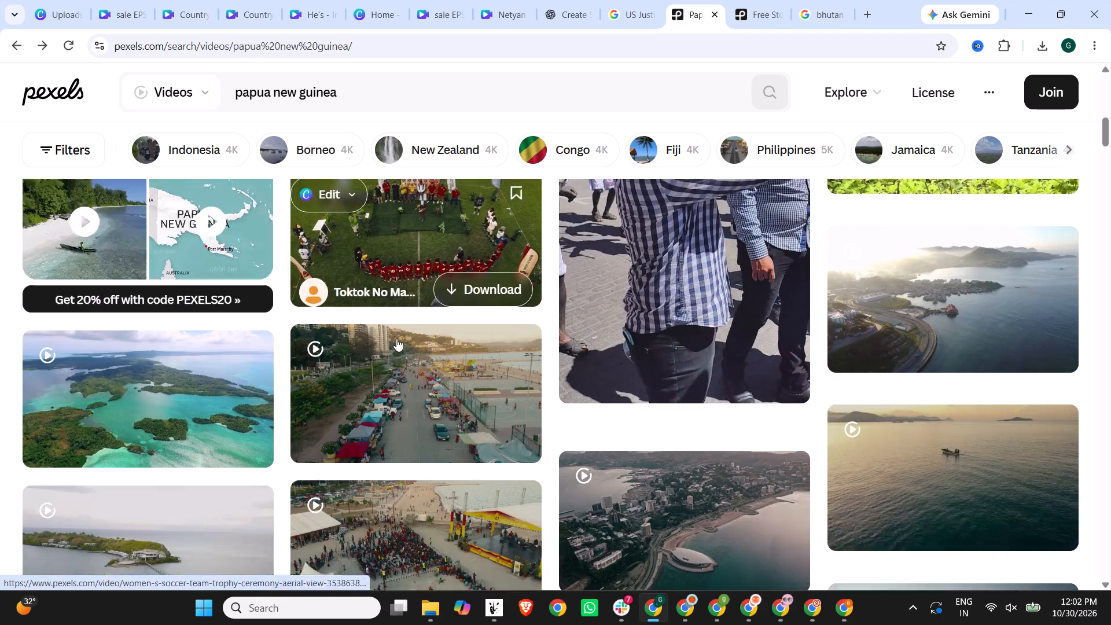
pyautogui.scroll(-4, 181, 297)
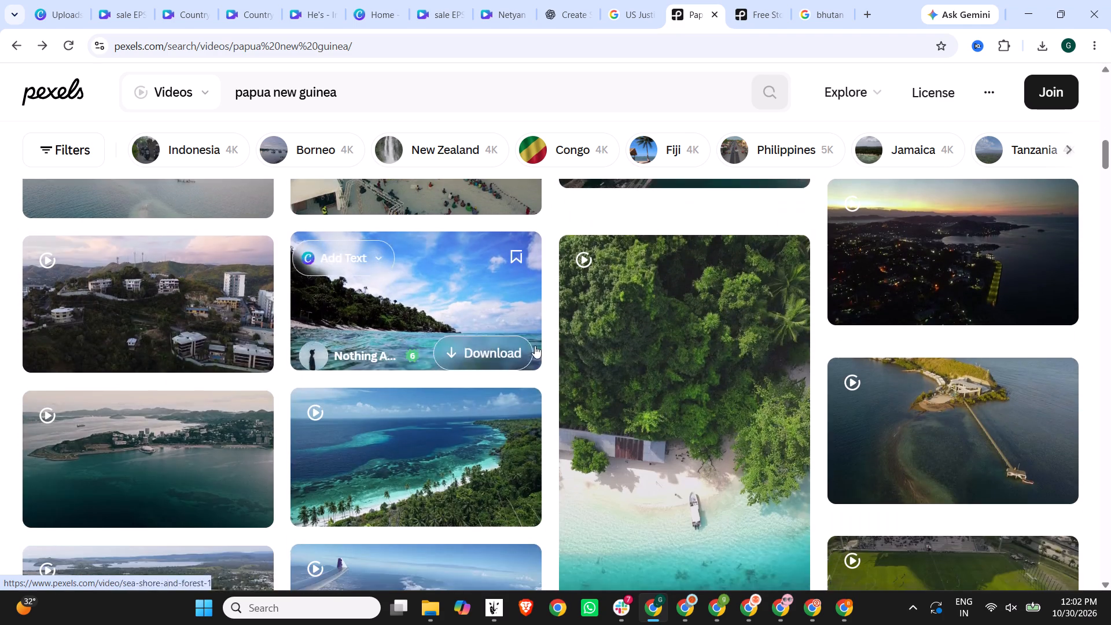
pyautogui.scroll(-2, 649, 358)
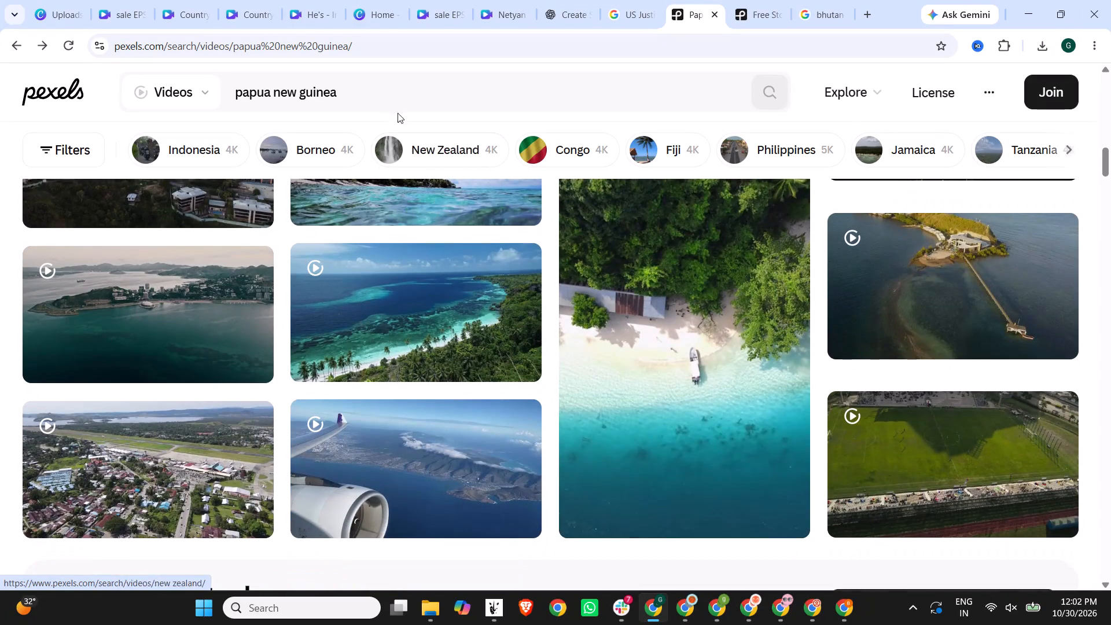
# Replace the Papua New Guinea query and search Pexels videos for "bhutan".
pyautogui.moveTo(396, 96); pyautogui.dragTo(227, 89)
pyautogui.write('bhuat')
pyautogui.press('BackSpace')
pyautogui.press('BackSpace')
pyautogui.write('tan')
pyautogui.press('Return')
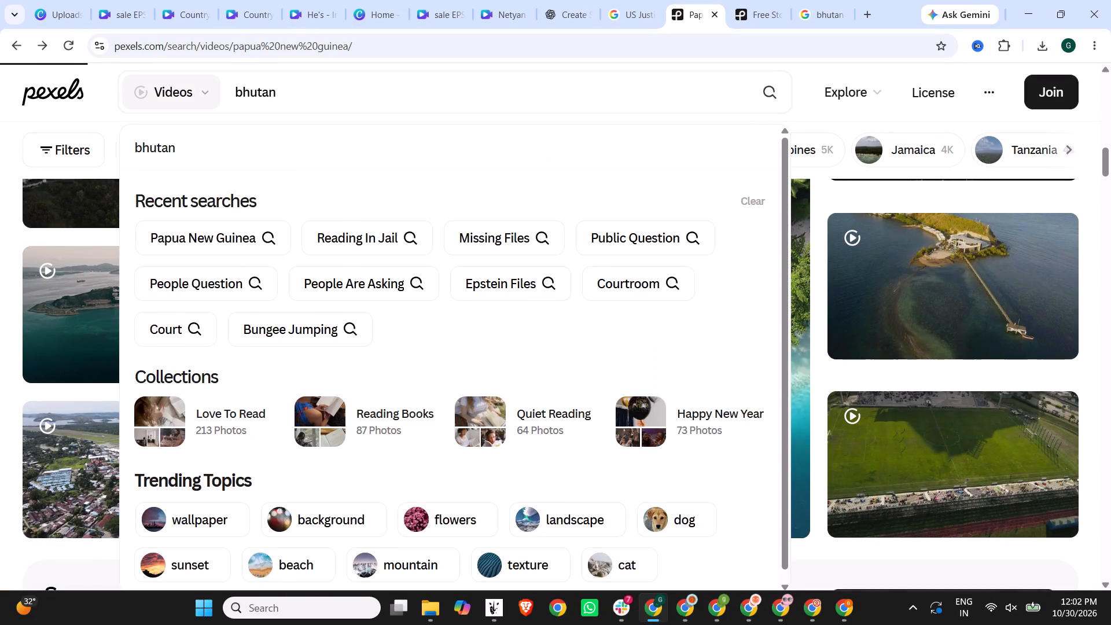
# Look through the first Bhutan video results and examine the green landscape and snow mountain clip, closing it again.
pyautogui.scroll(-1, 575, 190)
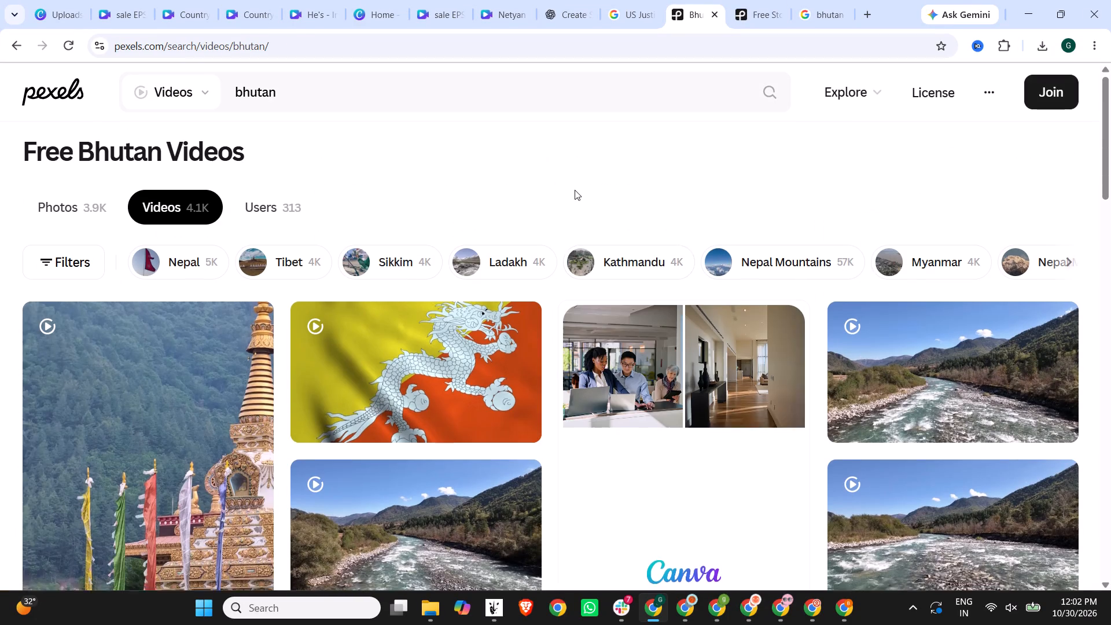
pyautogui.scroll(-2, 574, 190)
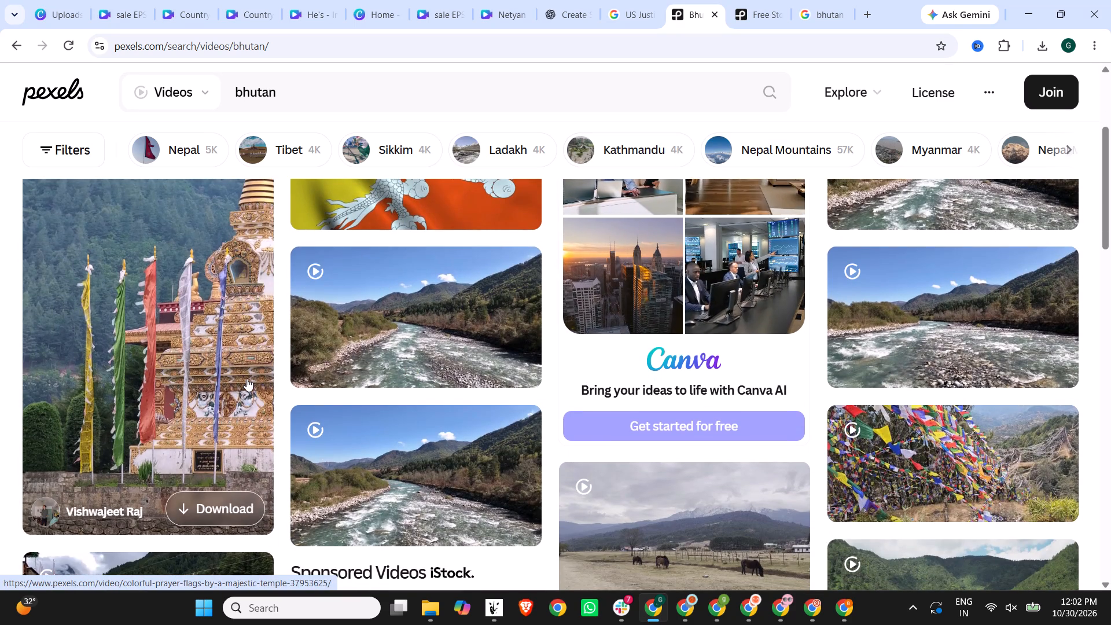
pyautogui.scroll(-2, 437, 314)
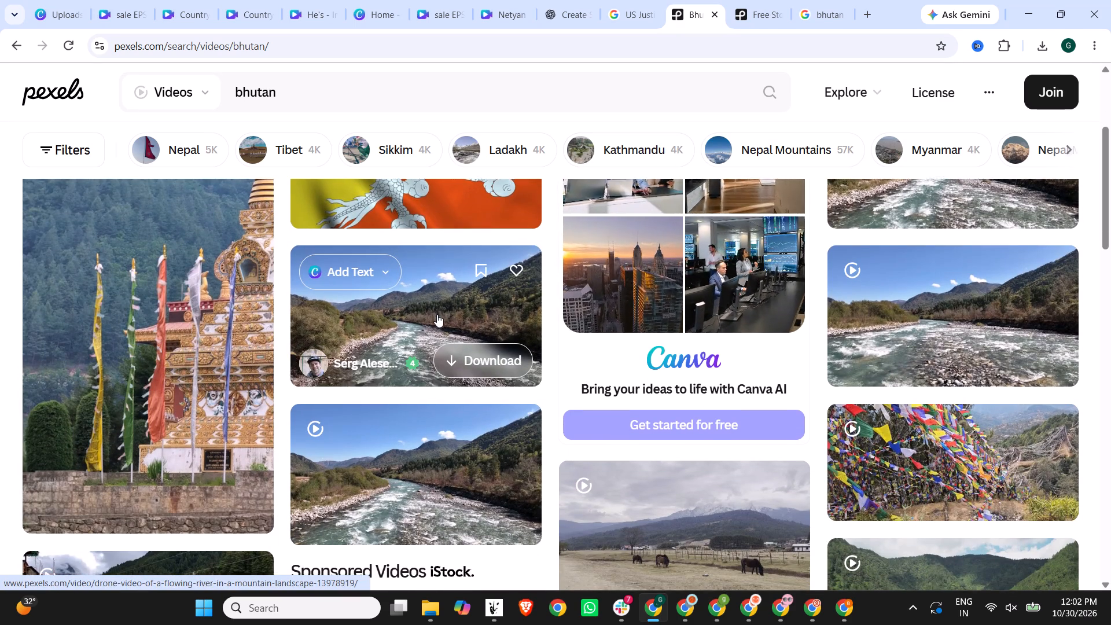
pyautogui.scroll(-3, 1027, 316)
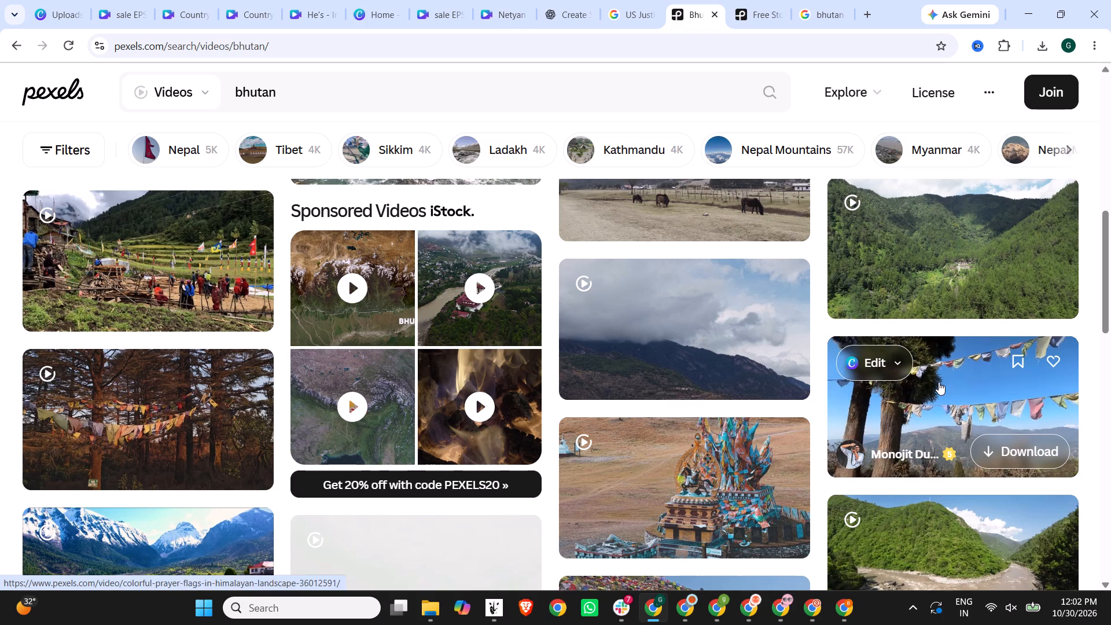
pyautogui.scroll(-2, 939, 382)
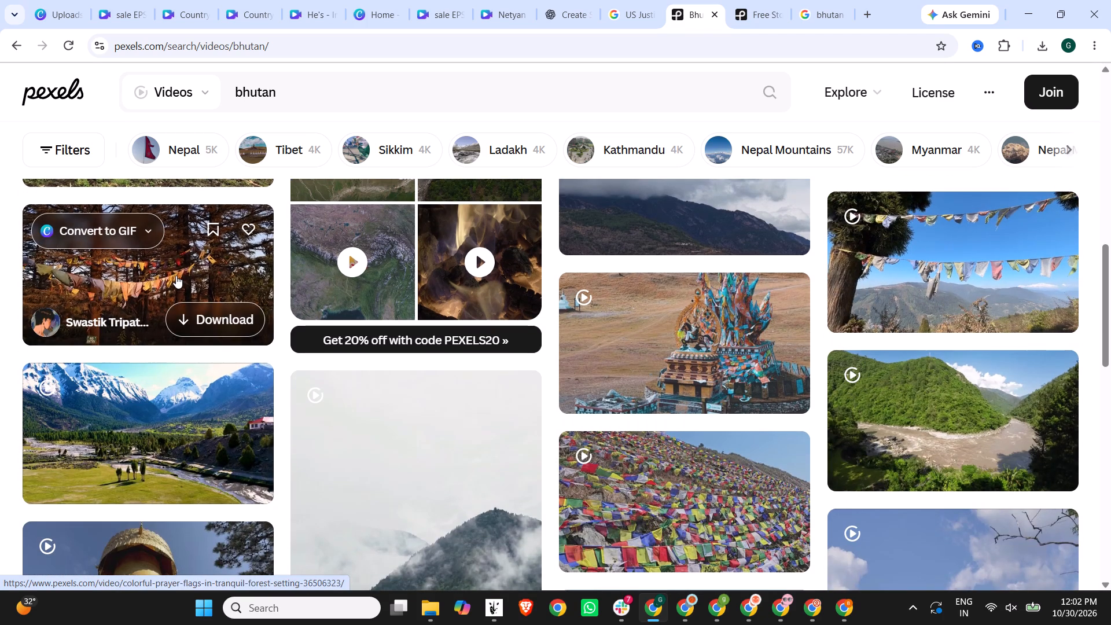
pyautogui.click(194, 422)
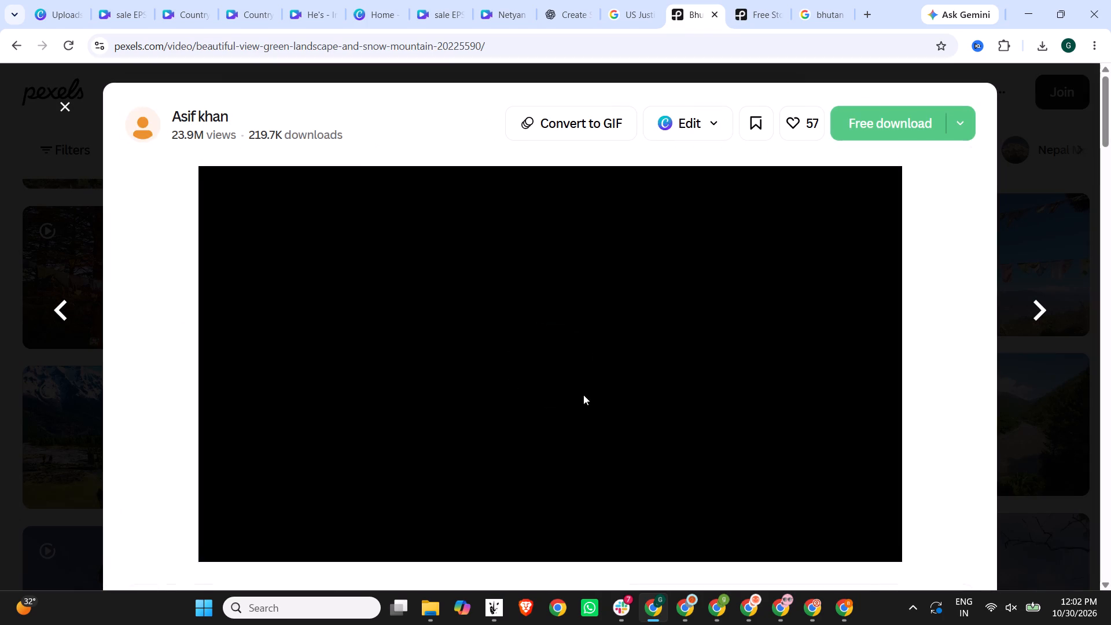
pyautogui.scroll(-4, 615, 391)
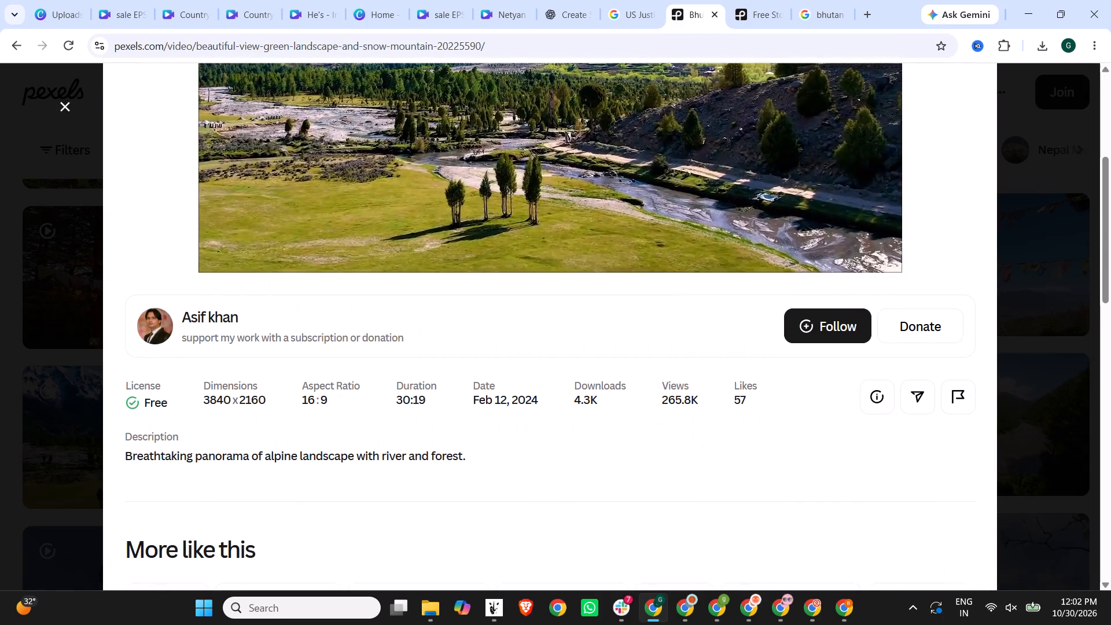
pyautogui.click(1010, 254)
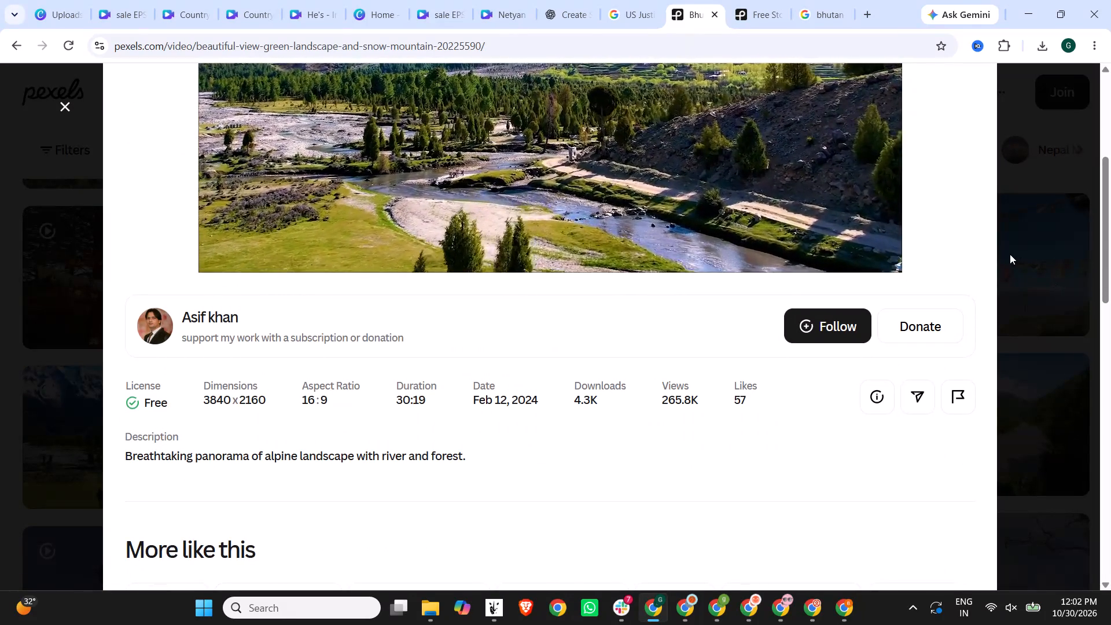
# Examine the vertical misty mountain forest clip and its details among the Bhutan results, and close it.
pyautogui.scroll(-2, 935, 403)
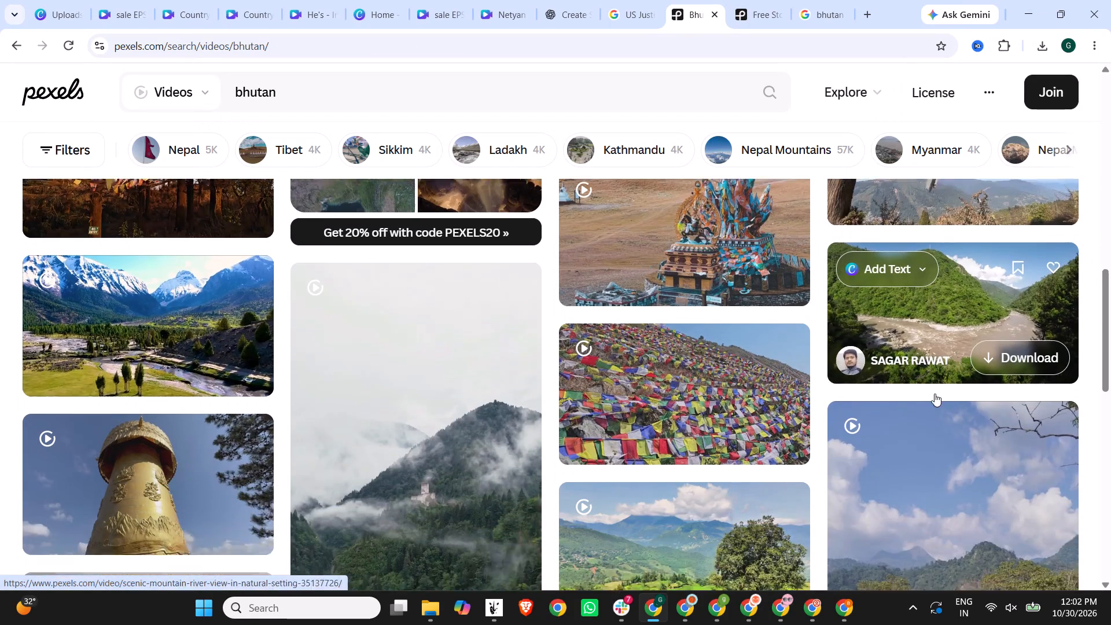
pyautogui.scroll(-3, 767, 289)
pyautogui.click(452, 290)
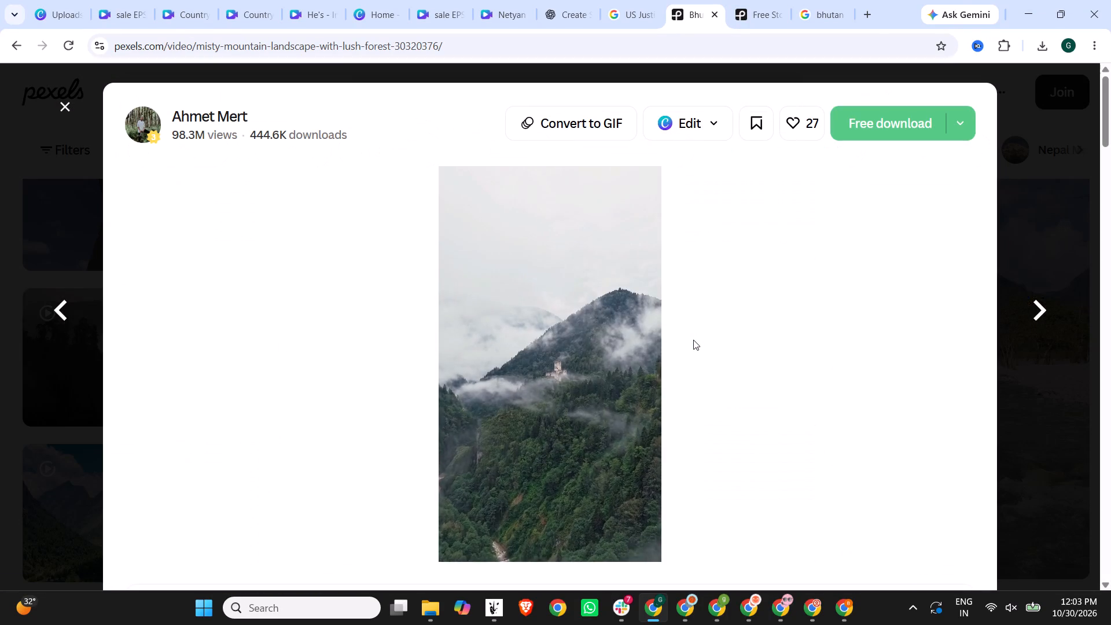
pyautogui.scroll(-5, 790, 362)
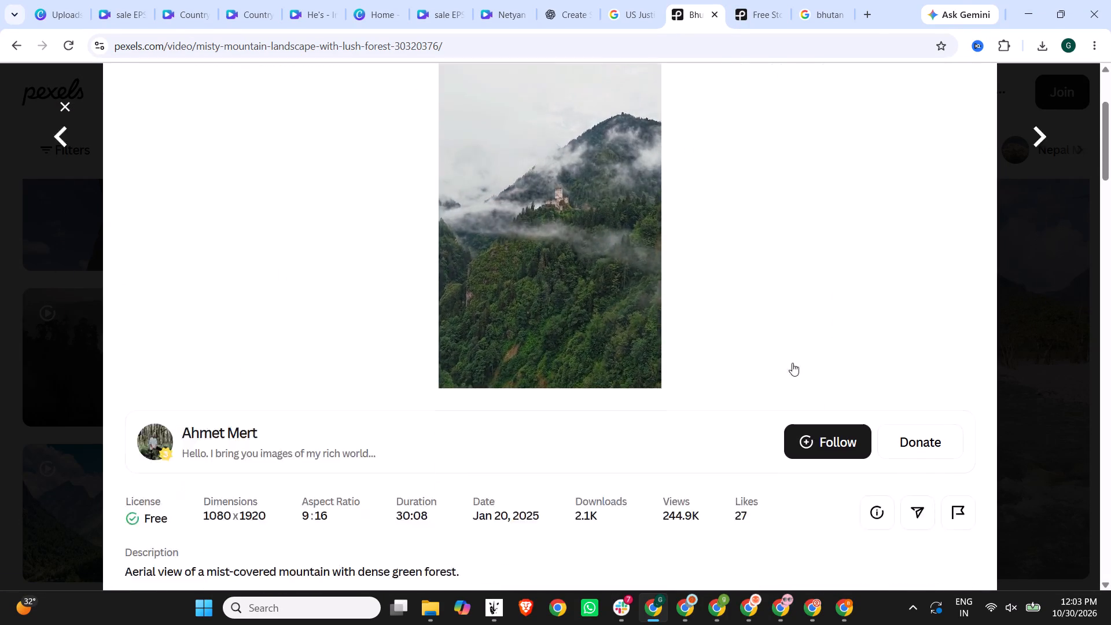
pyautogui.scroll(3, 705, 325)
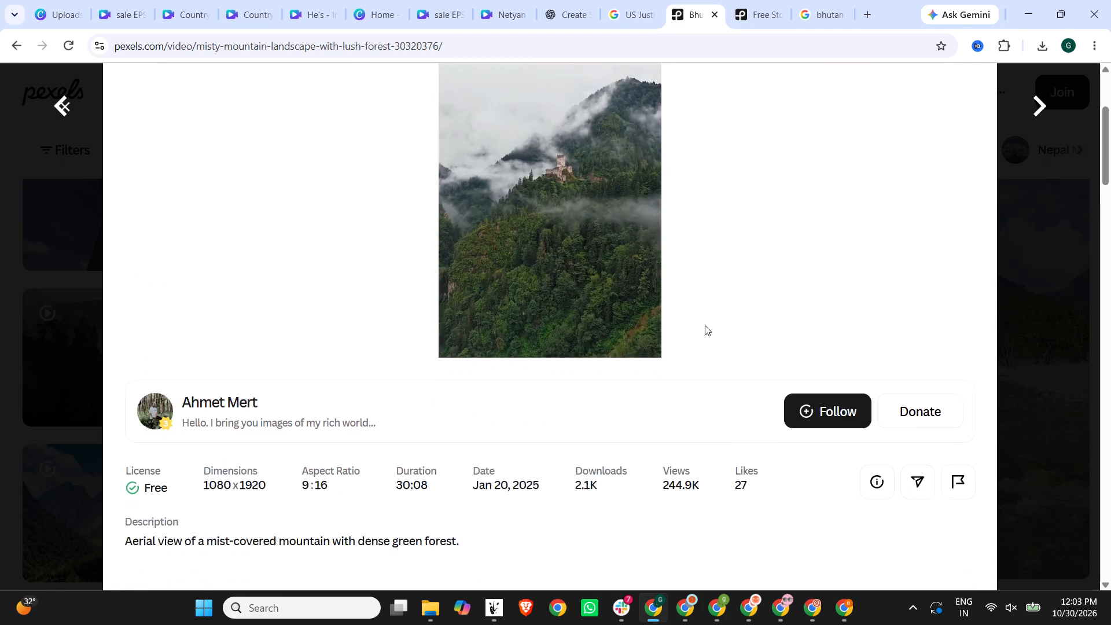
pyautogui.click(1048, 306)
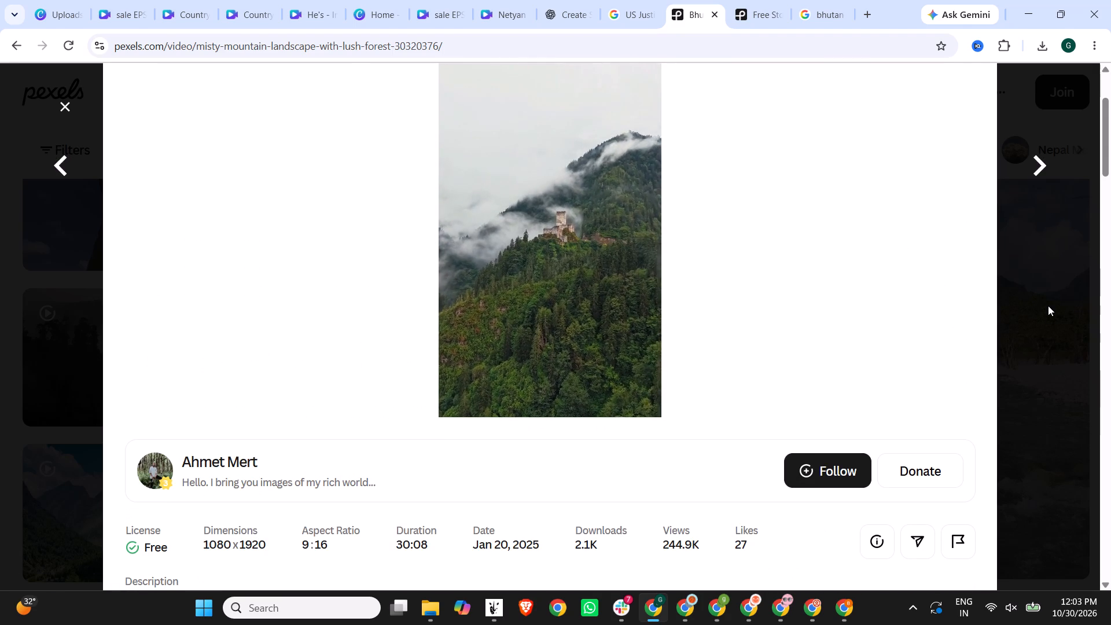
# Look through the further Bhutan video results and the sponsored iStock clips for footage suited to the short.
pyautogui.scroll(-4, 805, 341)
pyautogui.scroll(4, 803, 341)
pyautogui.scroll(-4, 802, 341)
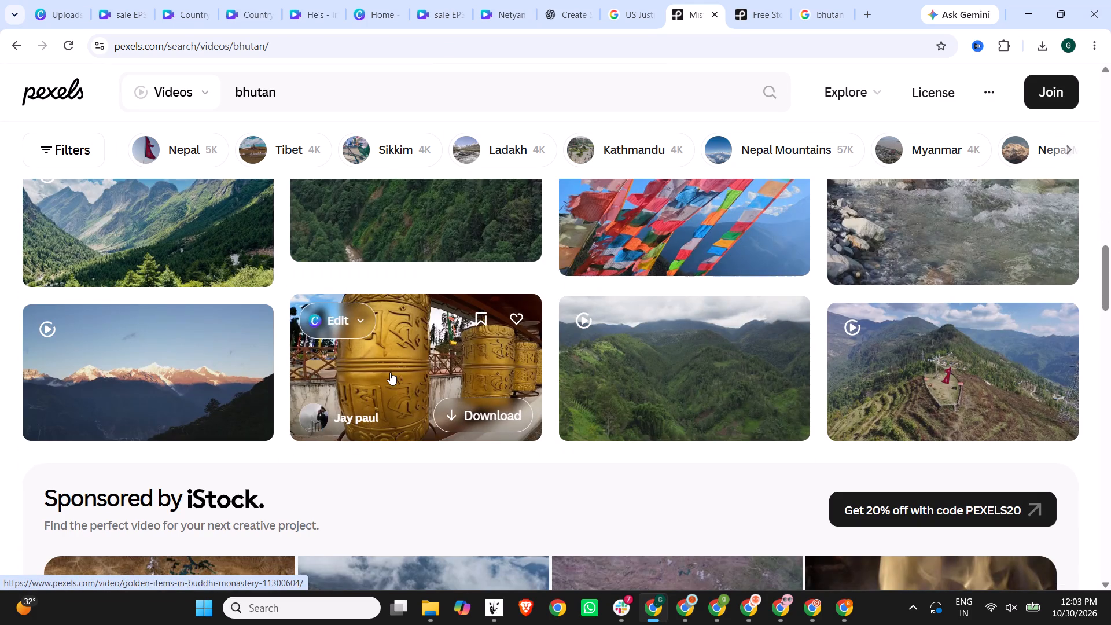
pyautogui.scroll(-4, 134, 378)
pyautogui.scroll(-11, 464, 352)
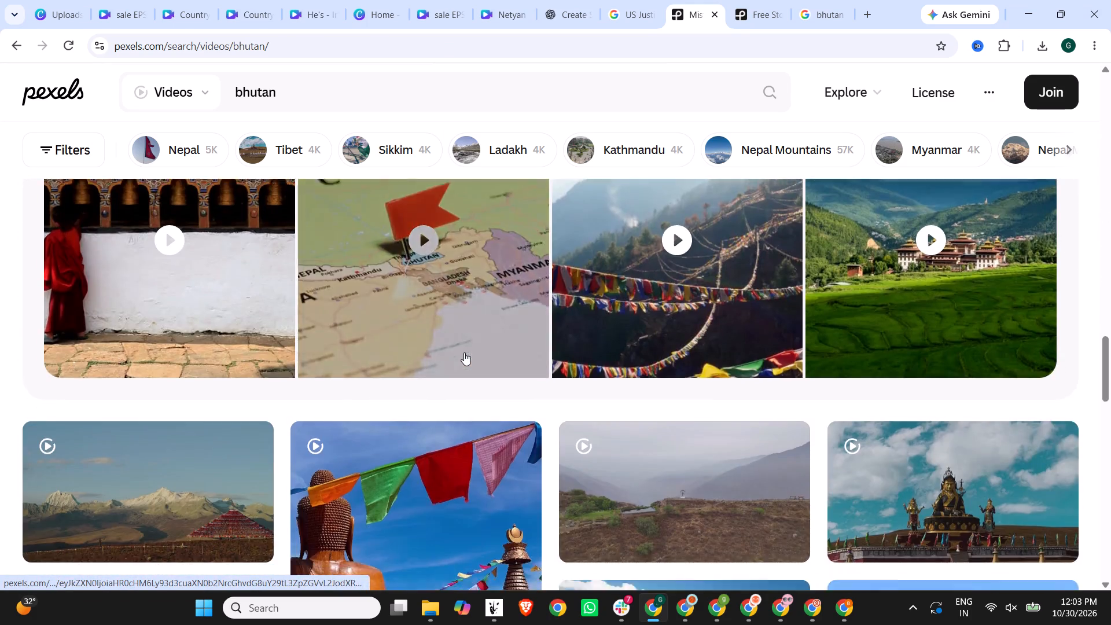
pyautogui.scroll(3, 464, 352)
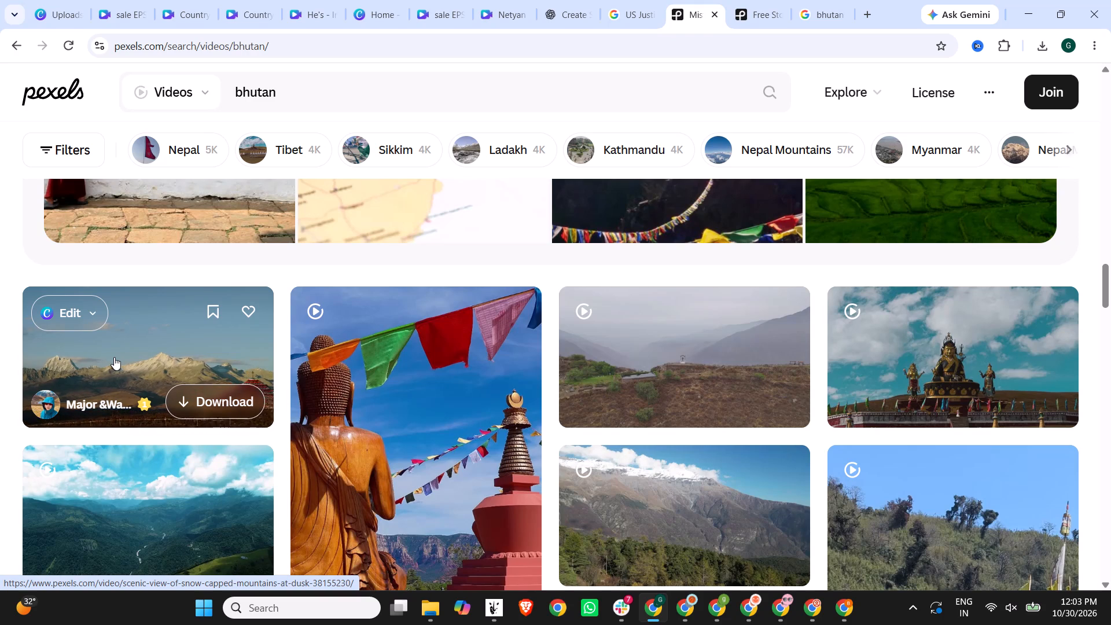
pyautogui.scroll(-2, 114, 357)
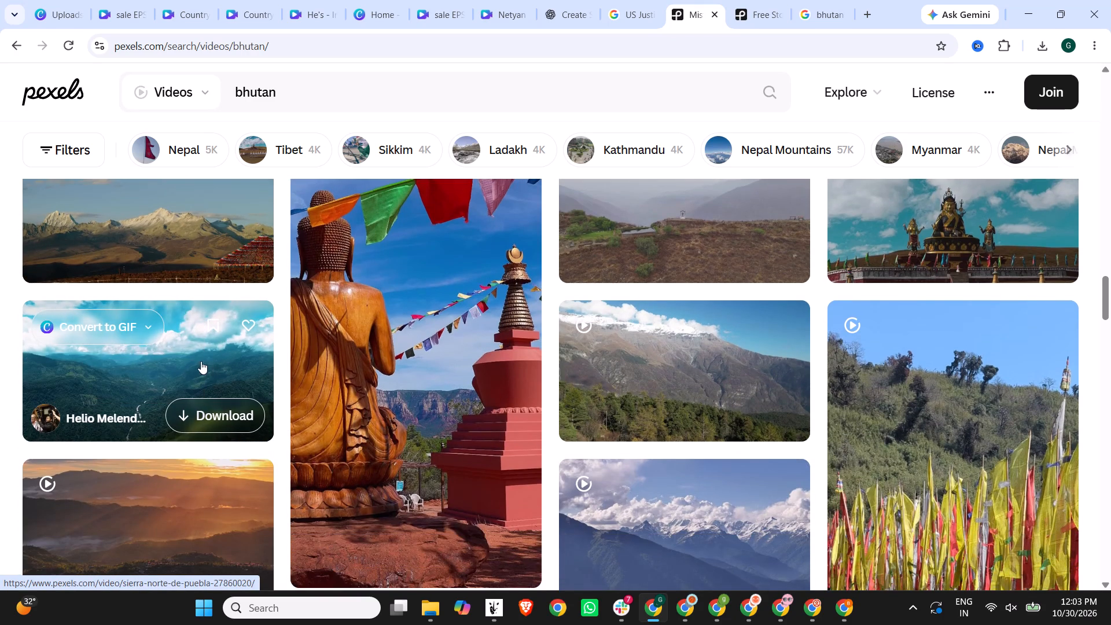
pyautogui.scroll(-3, 172, 363)
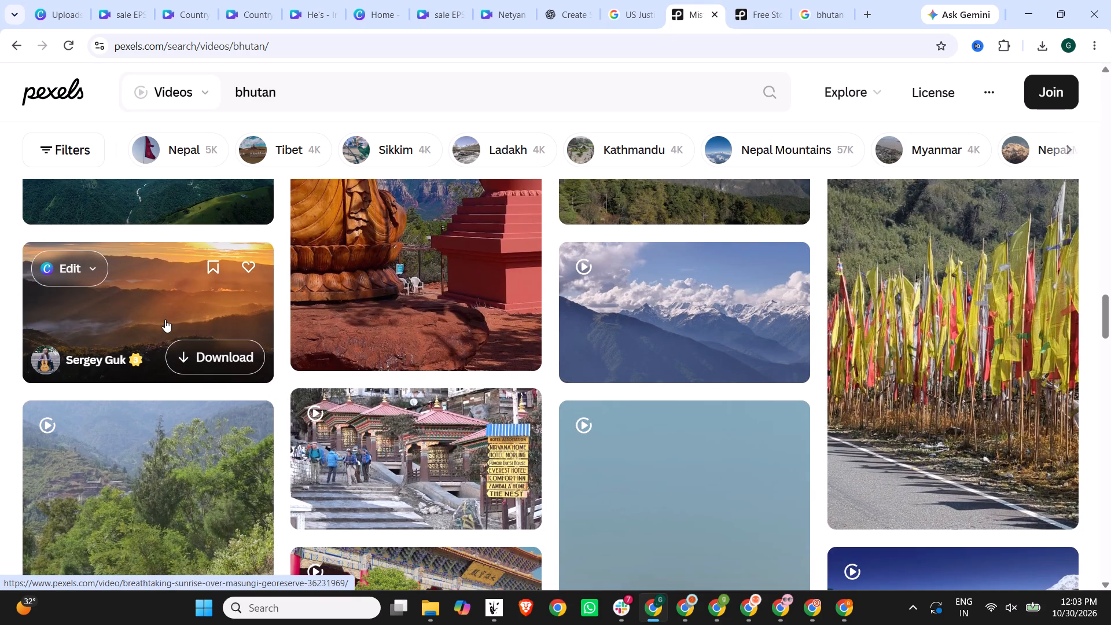
pyautogui.scroll(-3, 165, 319)
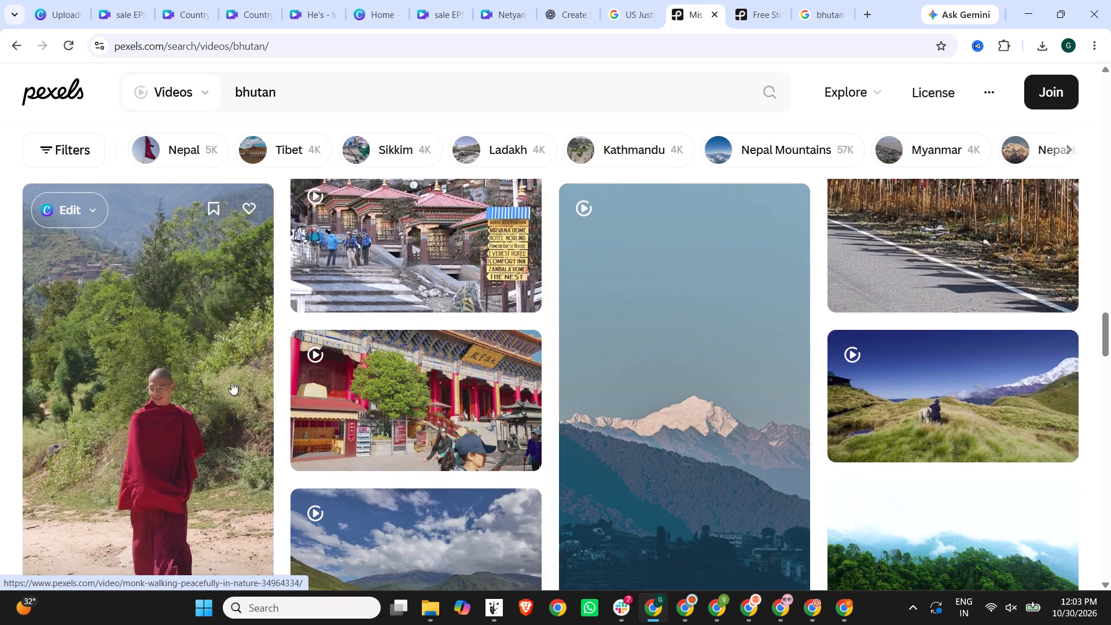
pyautogui.scroll(-4, 971, 385)
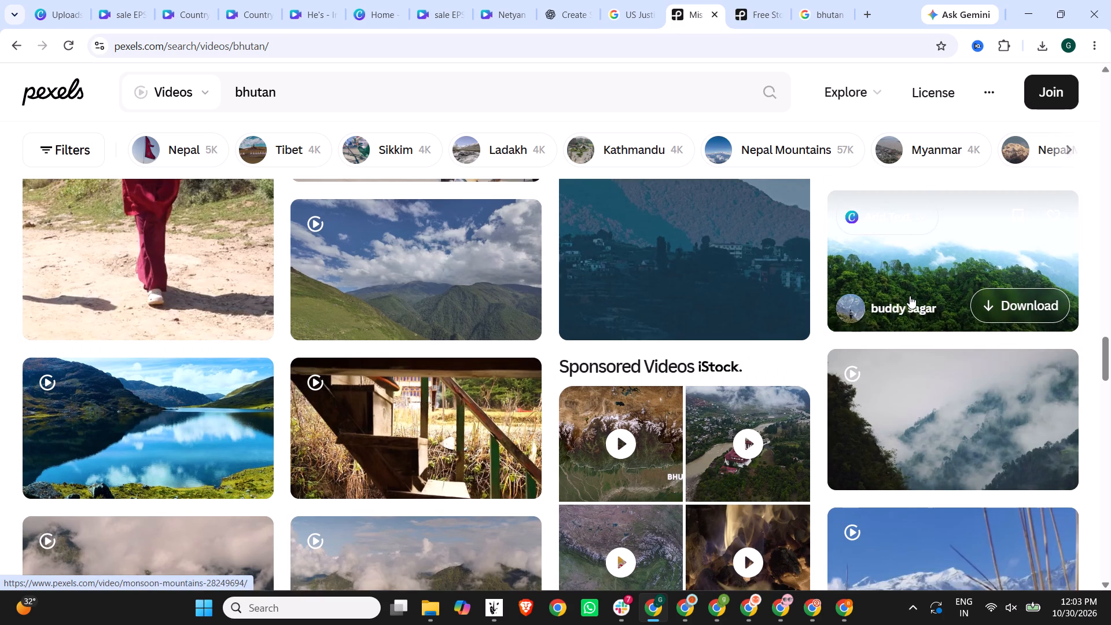
pyautogui.scroll(-3, 1051, 419)
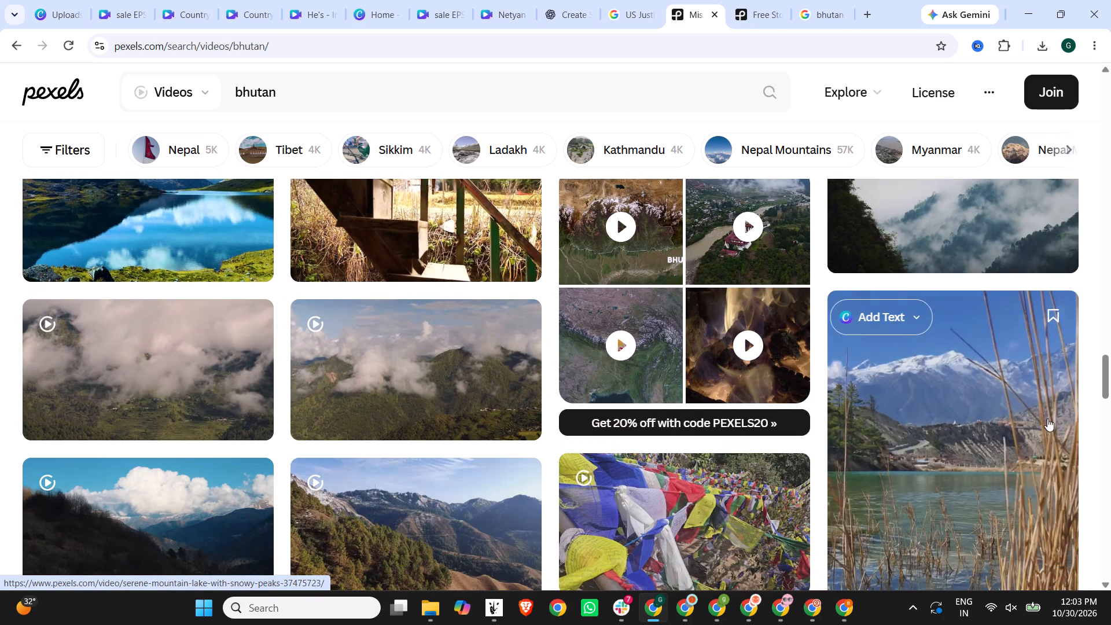
pyautogui.scroll(-3, 960, 429)
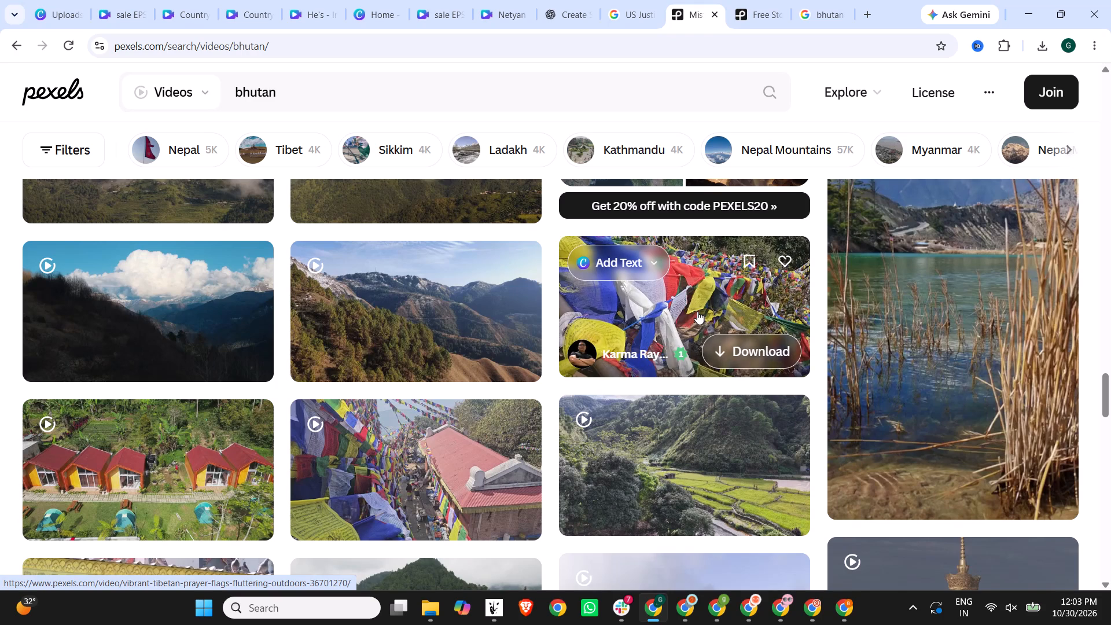
pyautogui.scroll(17, 697, 311)
pyautogui.scroll(-1, 697, 311)
pyautogui.scroll(6, 697, 311)
pyautogui.scroll(-3, 697, 311)
pyautogui.scroll(5, 697, 311)
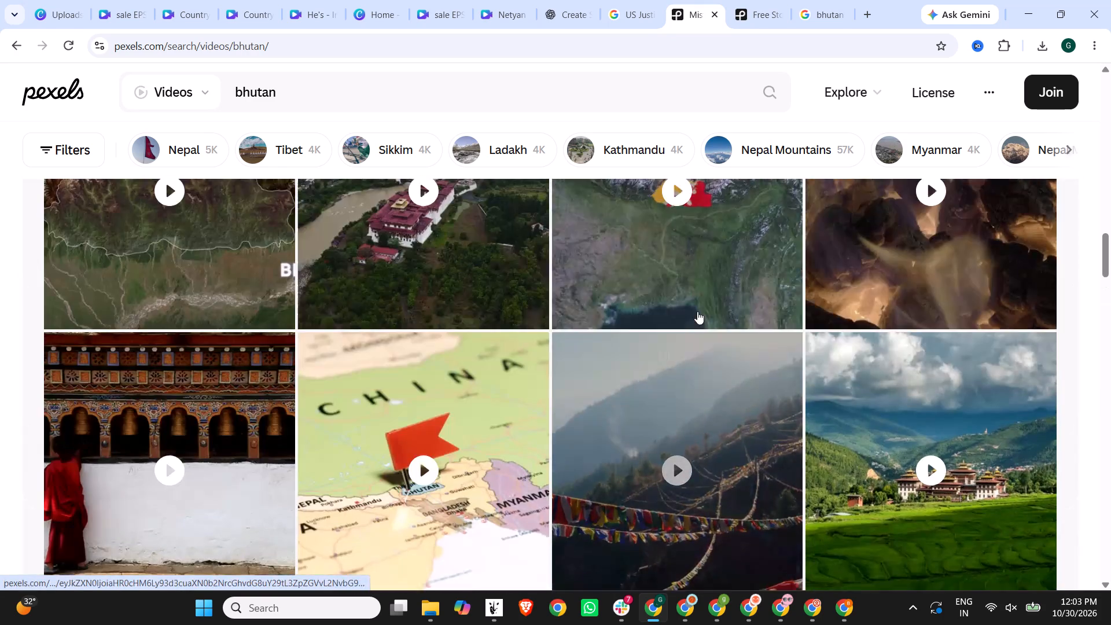
pyautogui.scroll(-6, 698, 312)
pyautogui.scroll(-1, 948, 296)
pyautogui.scroll(4, 948, 296)
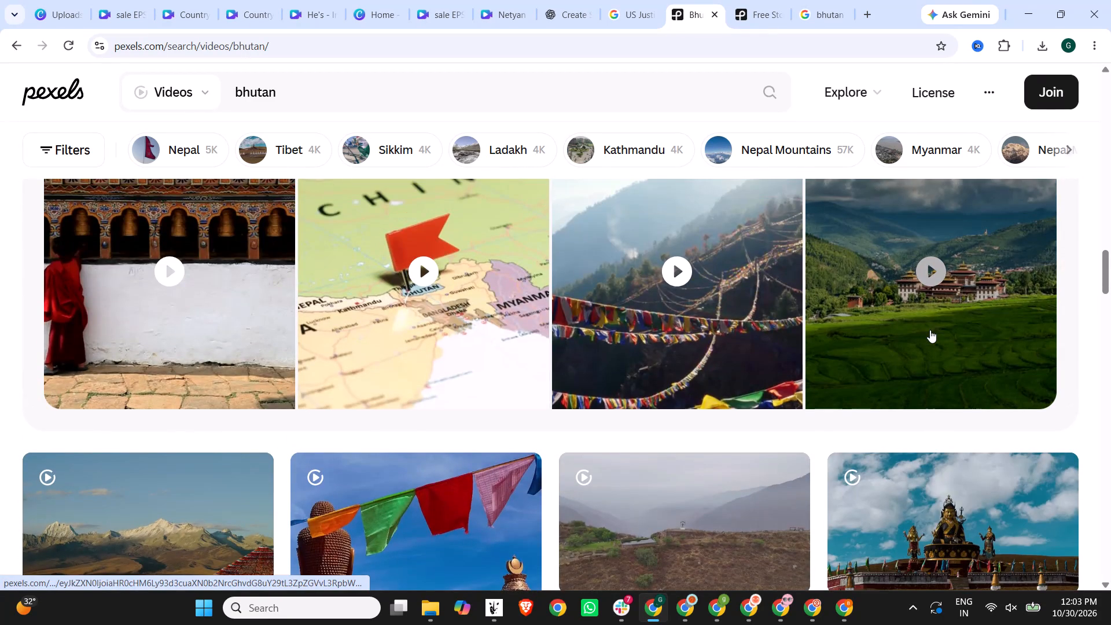
# View the sponsored iStock time-lapse of clouds over Thimphu palace and close its page.
pyautogui.click(994, 299)
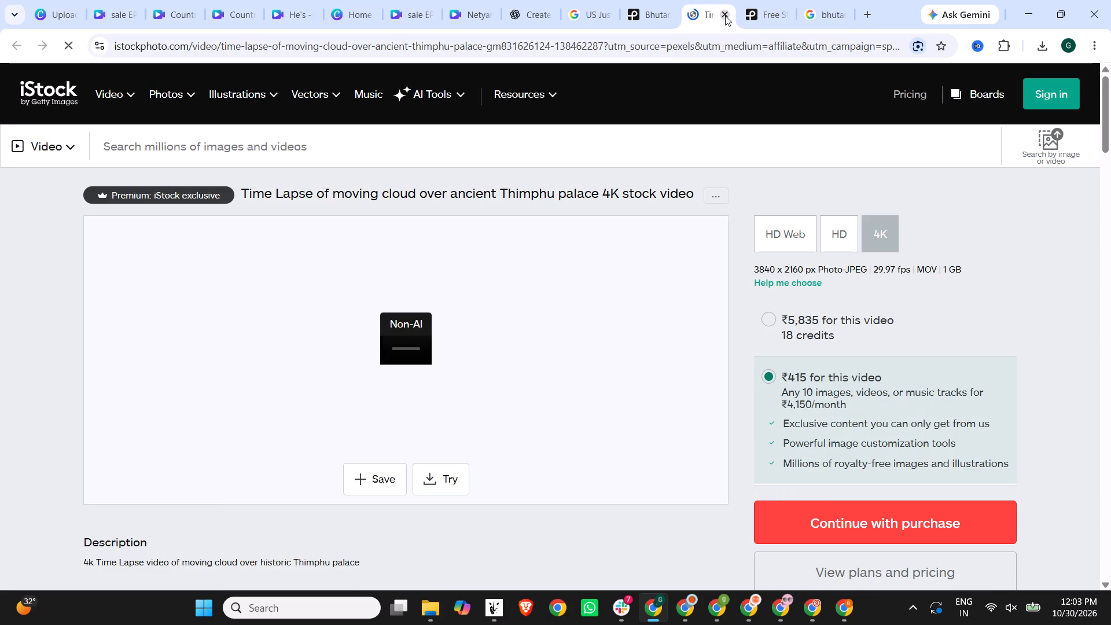
pyautogui.click(722, 16)
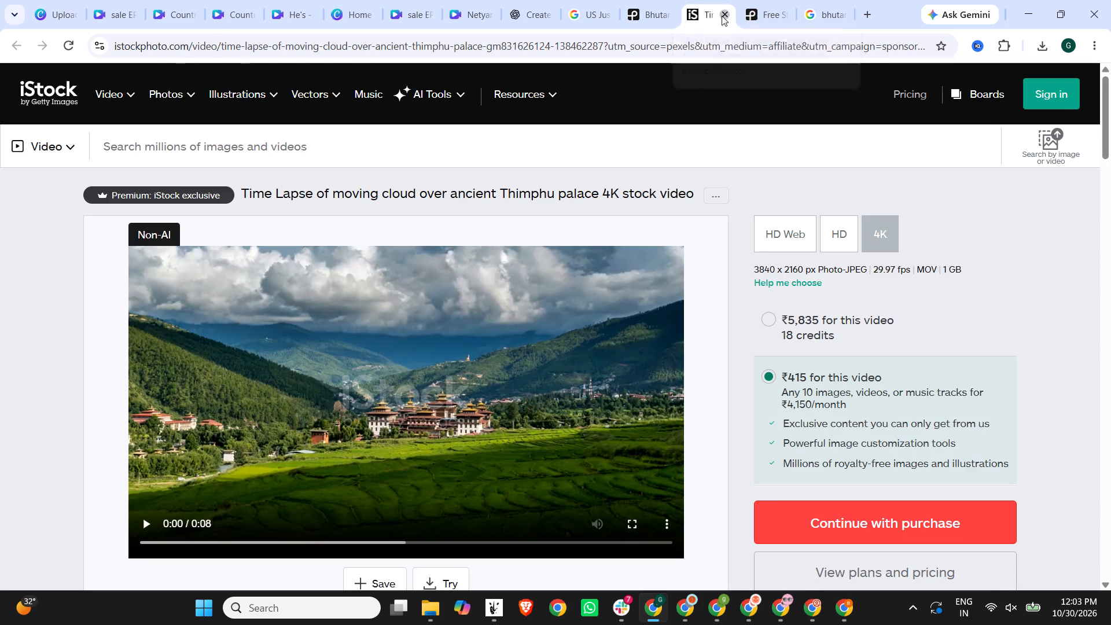
# Review the earlier Bhutan results again and examine the prayer flags hillside clip and its details, closing it again.
pyautogui.scroll(4, 863, 321)
pyautogui.scroll(5, 682, 341)
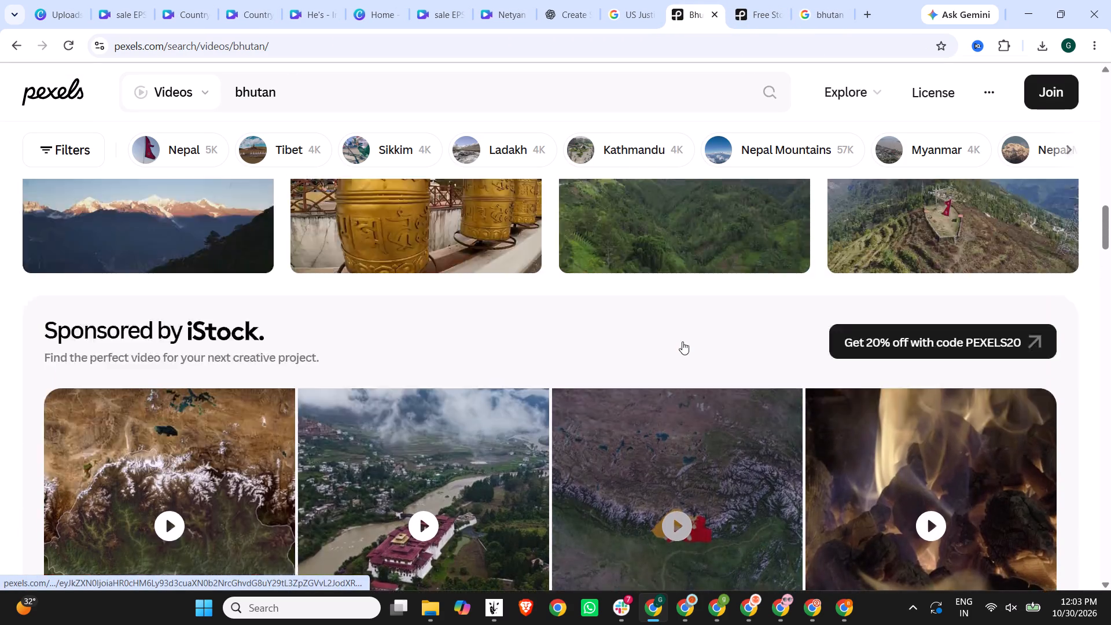
pyautogui.scroll(5, 664, 352)
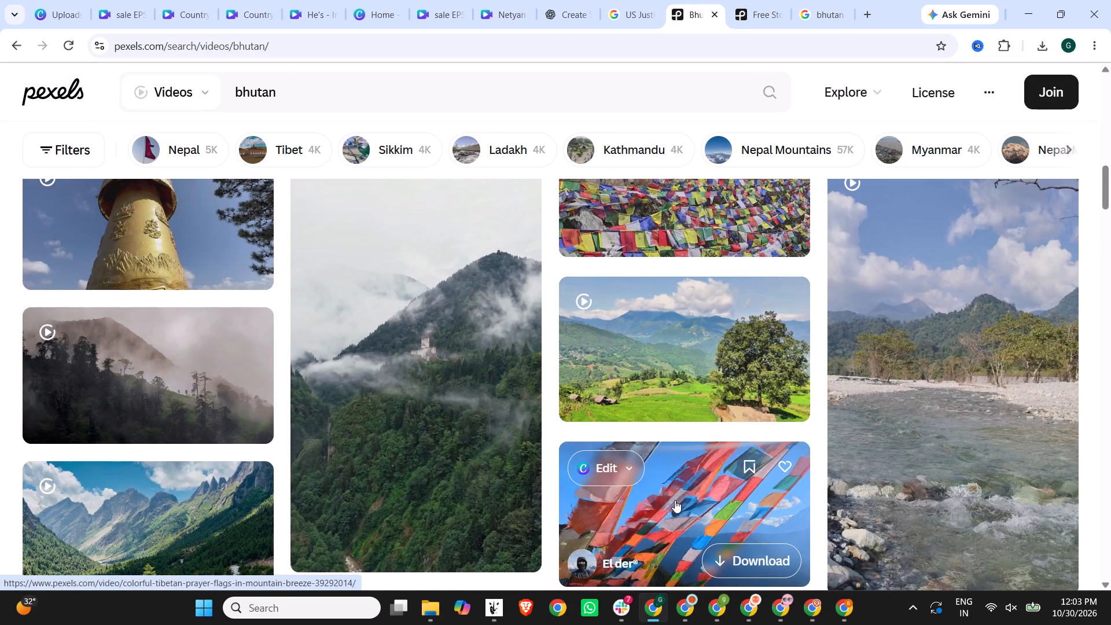
pyautogui.scroll(5, 667, 366)
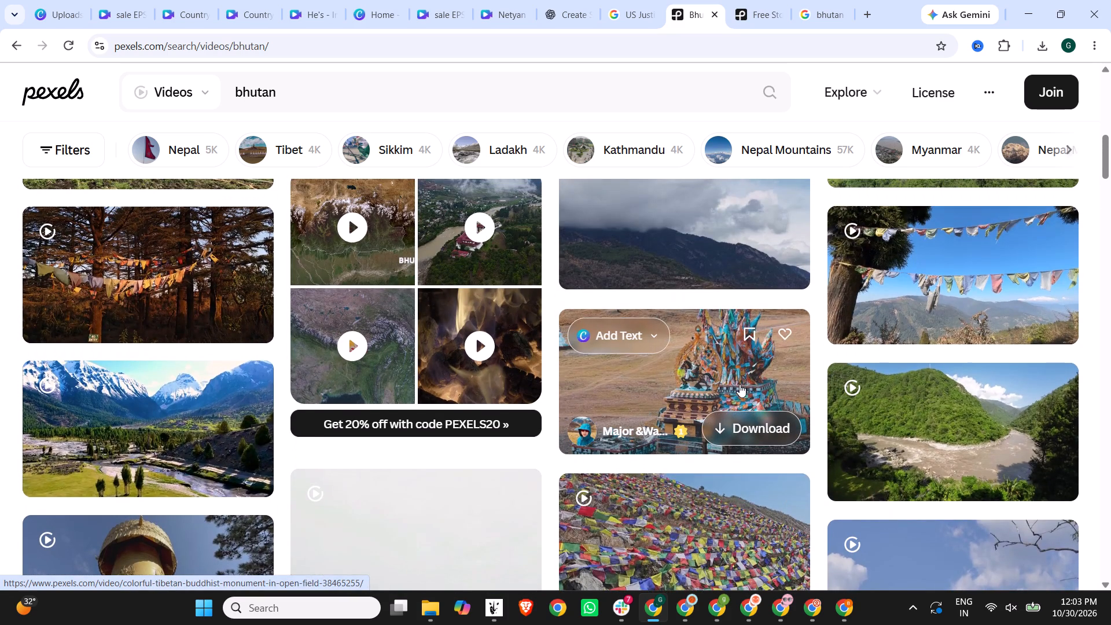
pyautogui.scroll(1, 738, 300)
pyautogui.scroll(2, 483, 337)
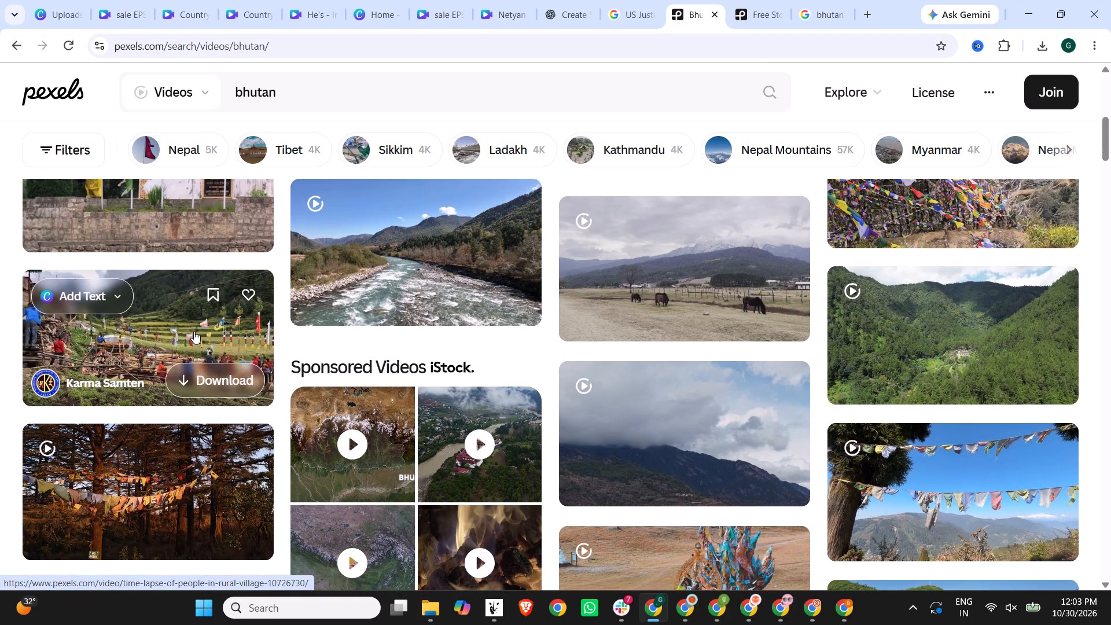
pyautogui.scroll(2, 194, 331)
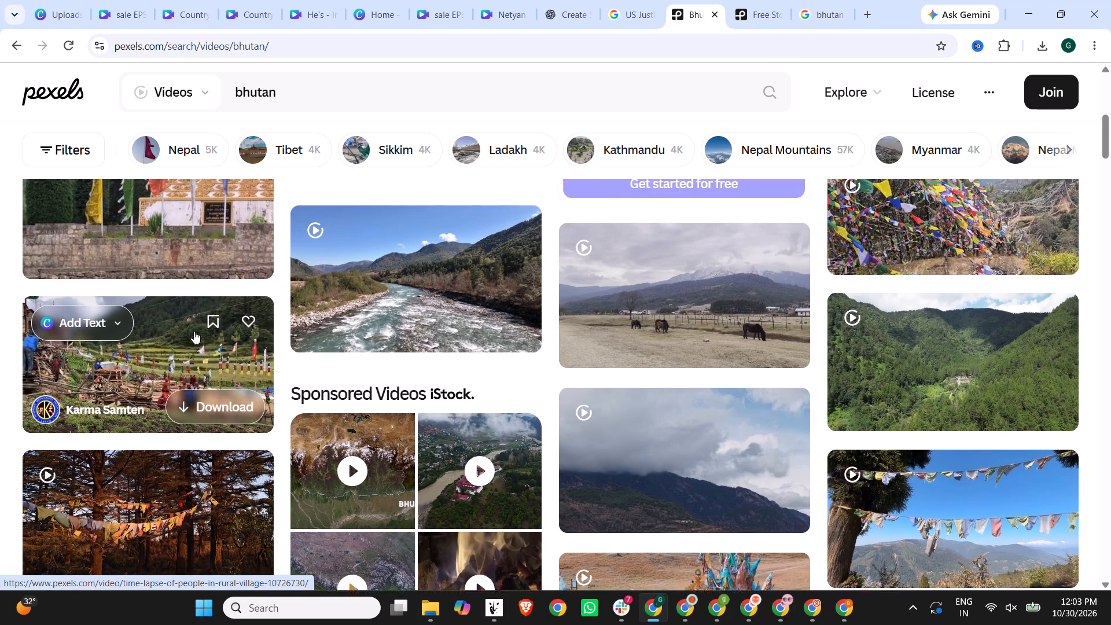
pyautogui.scroll(2, 210, 305)
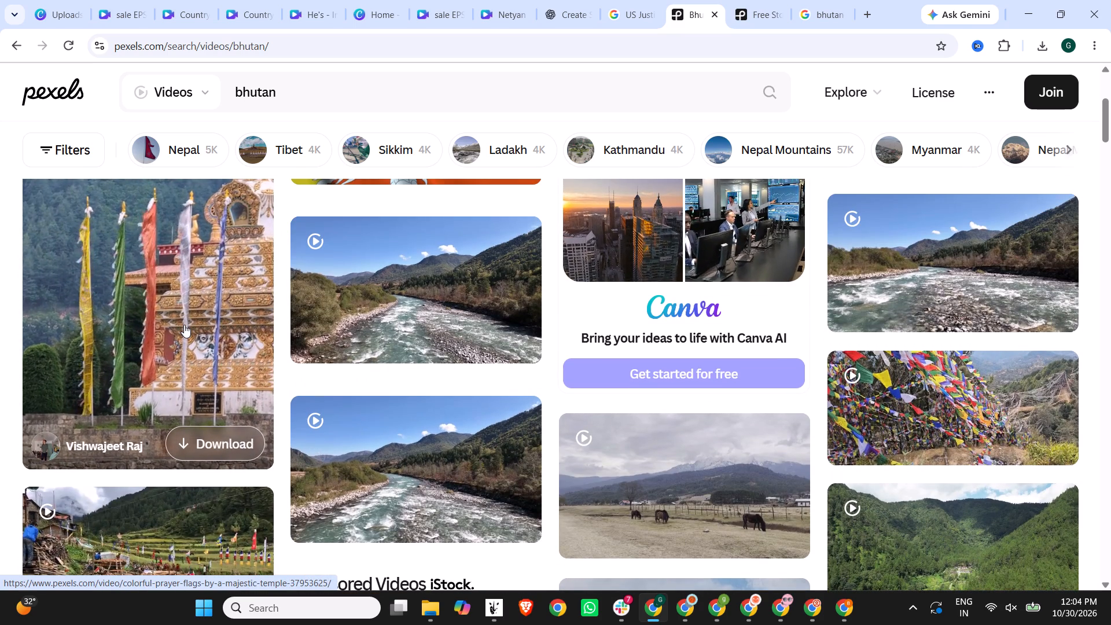
pyautogui.click(1051, 397)
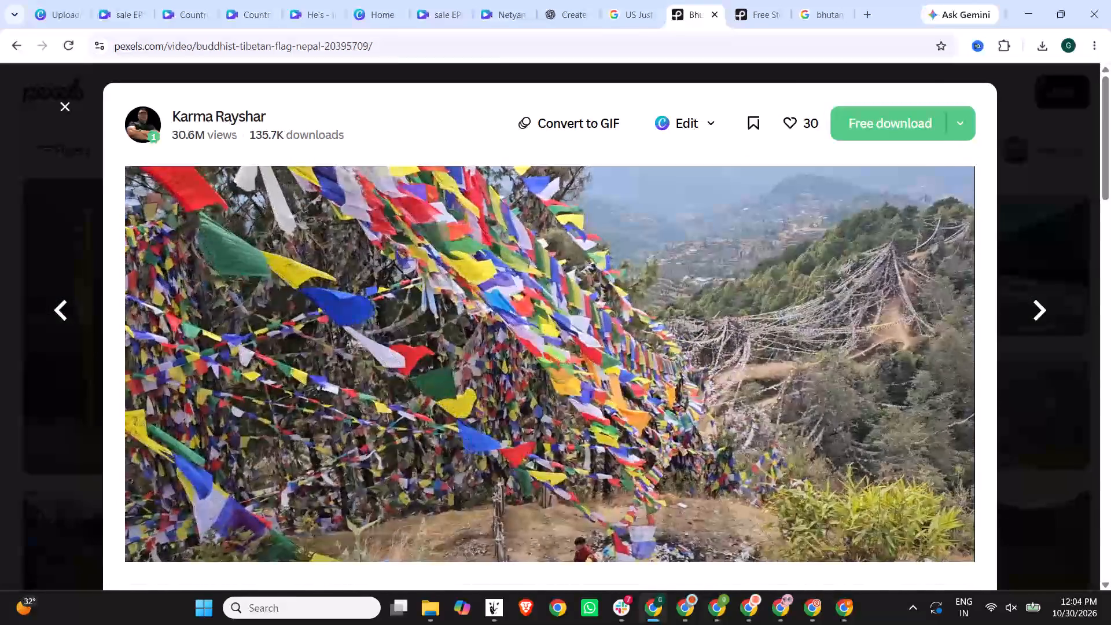
pyautogui.scroll(-3, 650, 364)
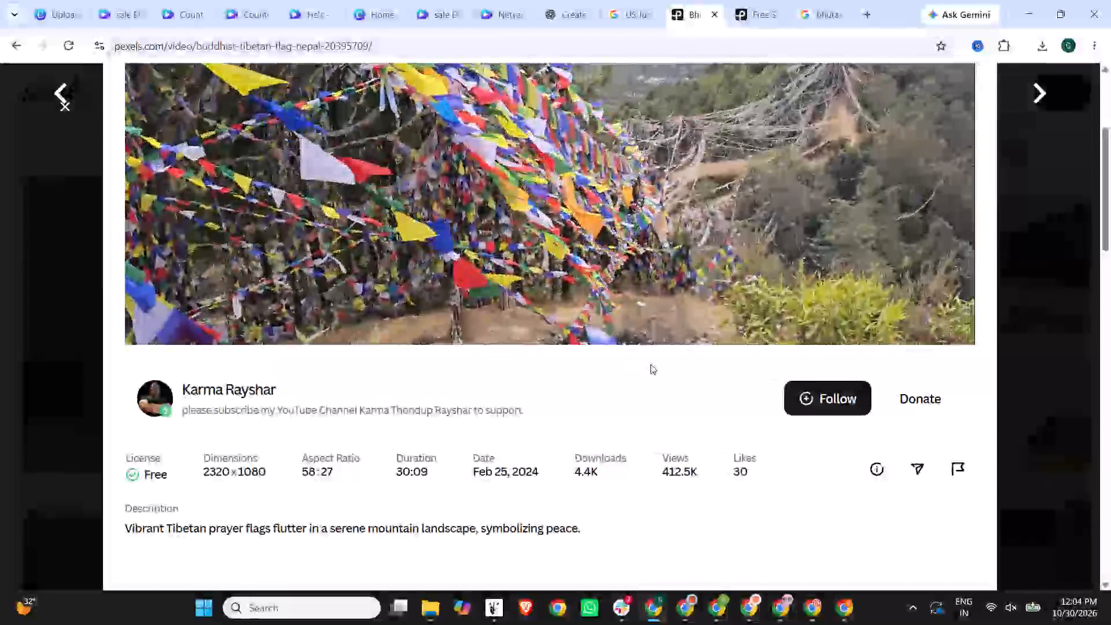
pyautogui.click(1073, 260)
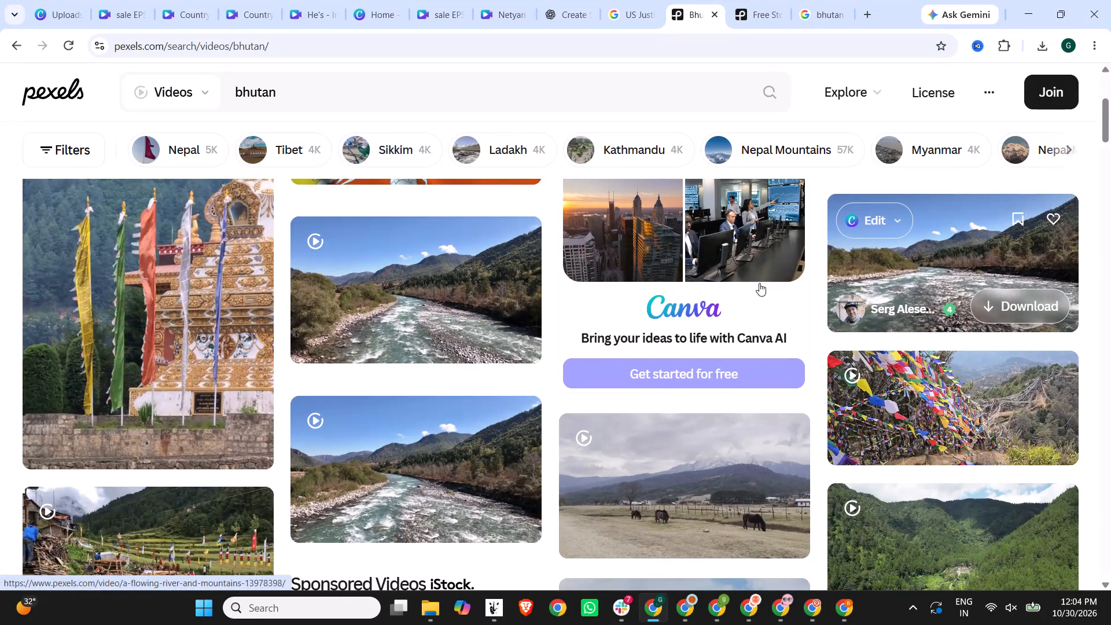
# Download the free video of dark mountains under a moody, cloudy sky from the Bhutan results and dismiss the thank-you message.
pyautogui.scroll(3, 583, 307)
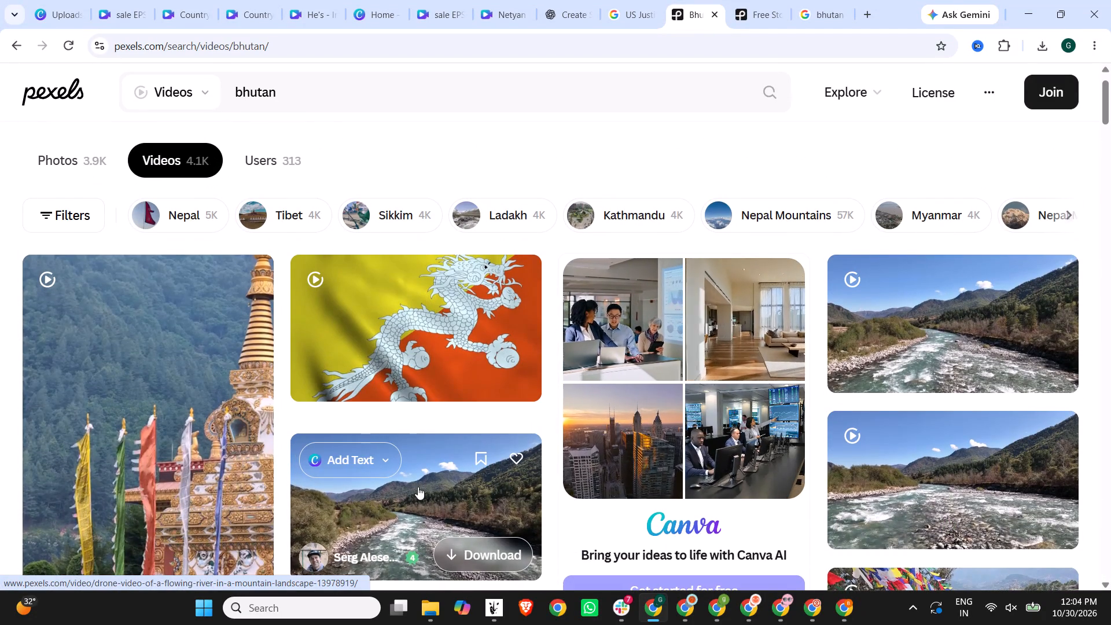
pyautogui.scroll(-5, 420, 486)
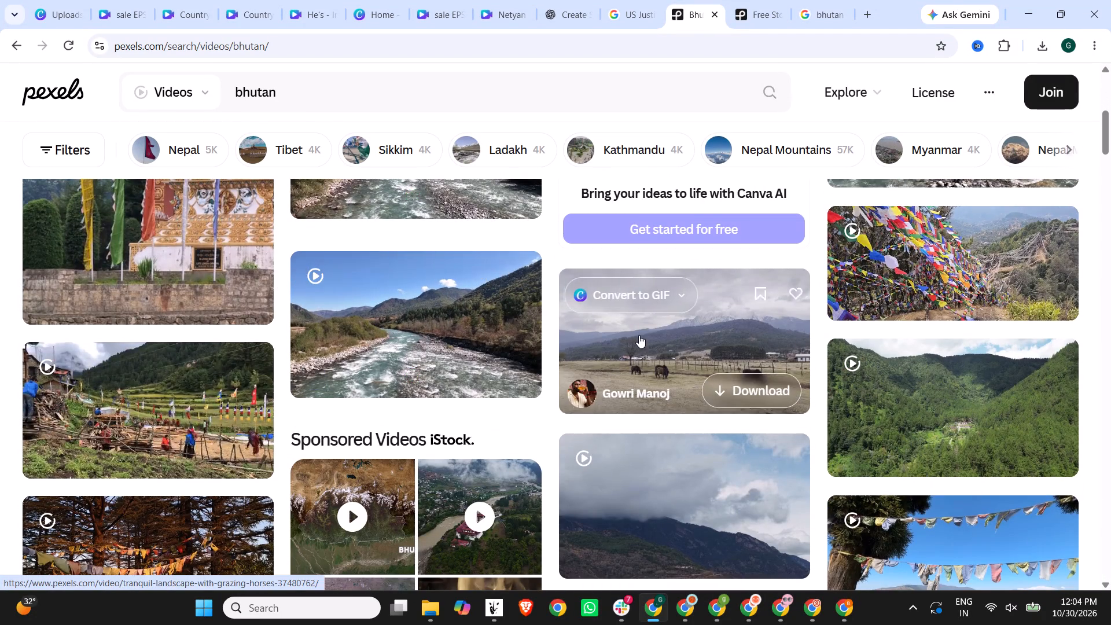
pyautogui.scroll(-2, 639, 335)
pyautogui.click(675, 365)
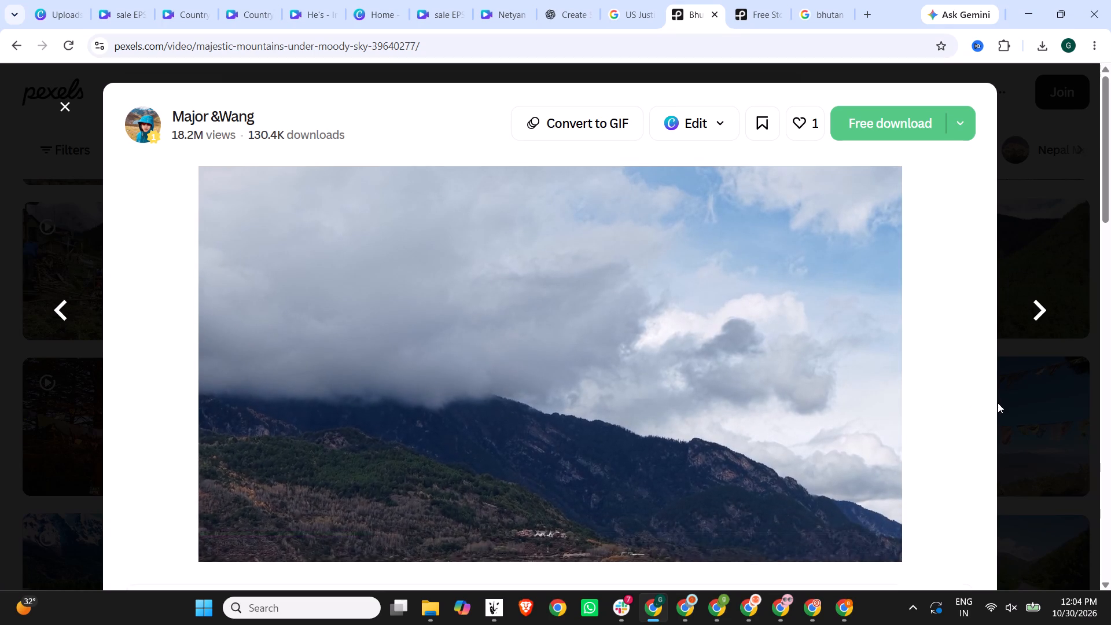
pyautogui.click(878, 127)
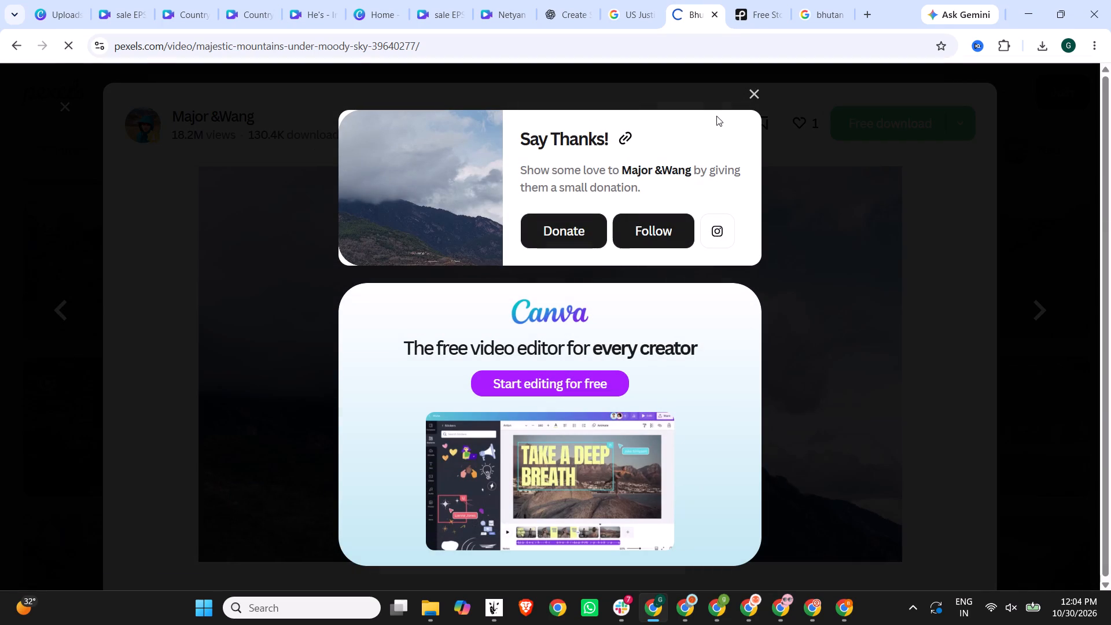
pyautogui.click(756, 92)
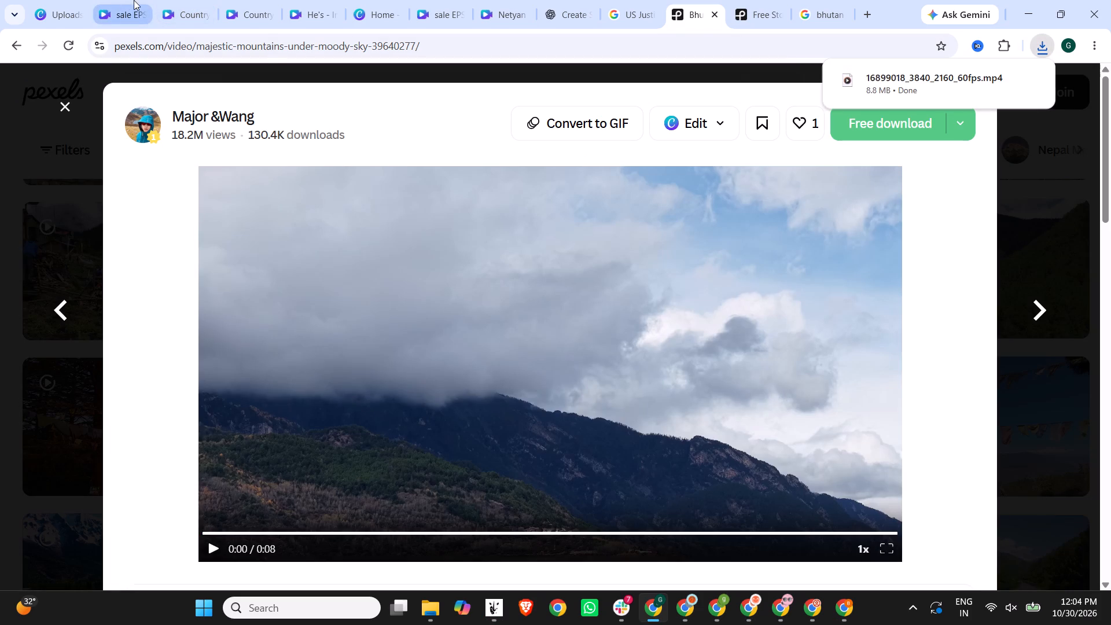
# Switch to the Country Facts design in Canva and upload the downloaded video 16899018_3840_2160_60fps.
pyautogui.click(83, 0)
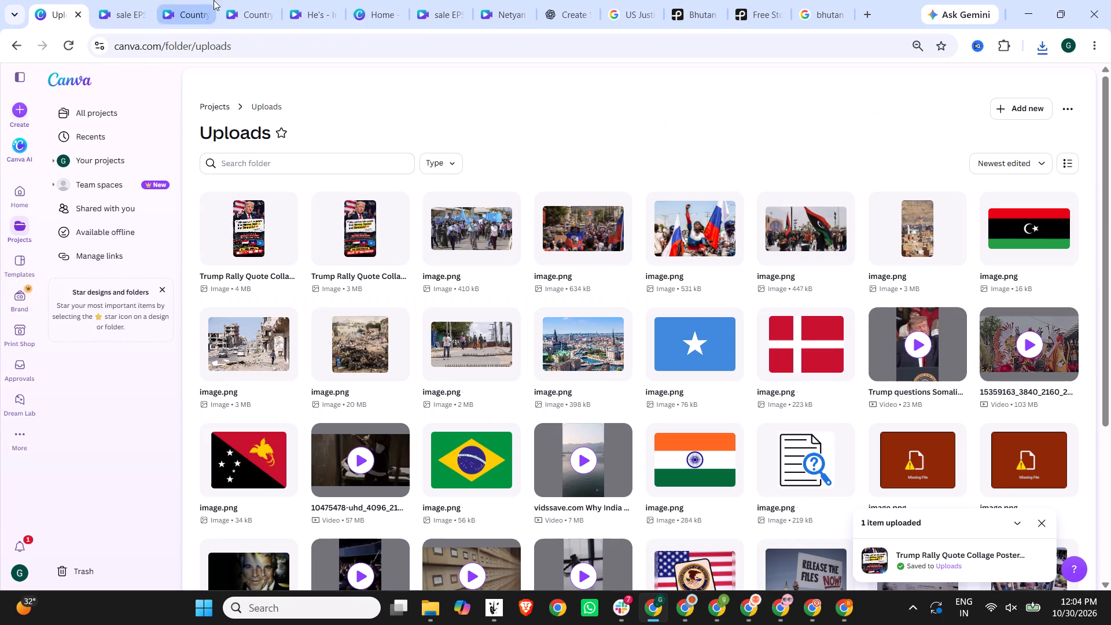
pyautogui.click(243, 0)
pyautogui.click(203, 0)
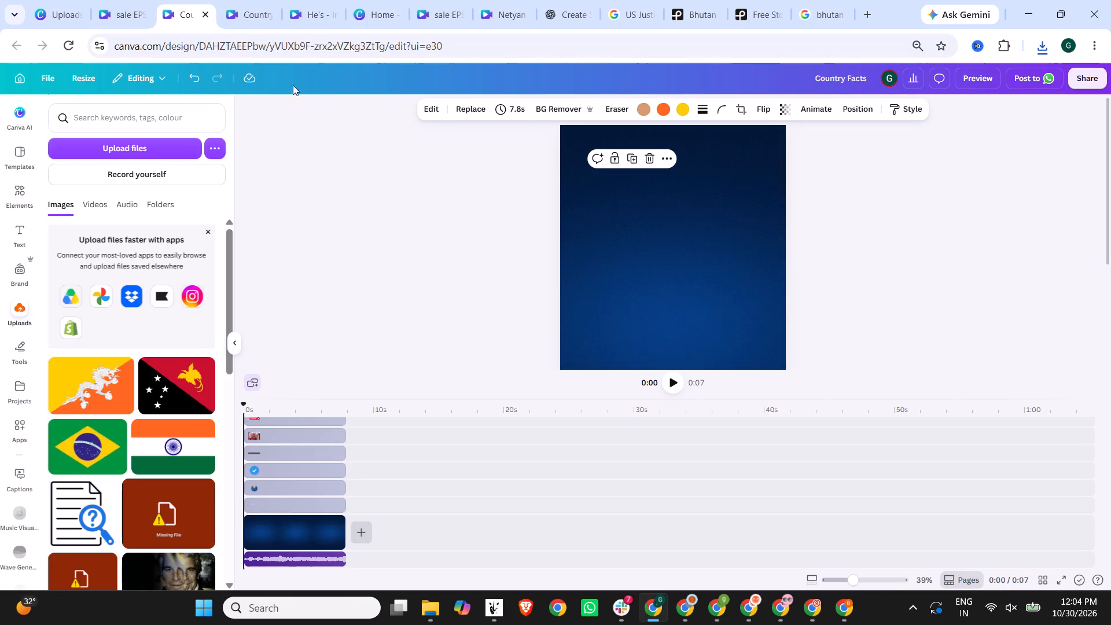
pyautogui.click(256, 0)
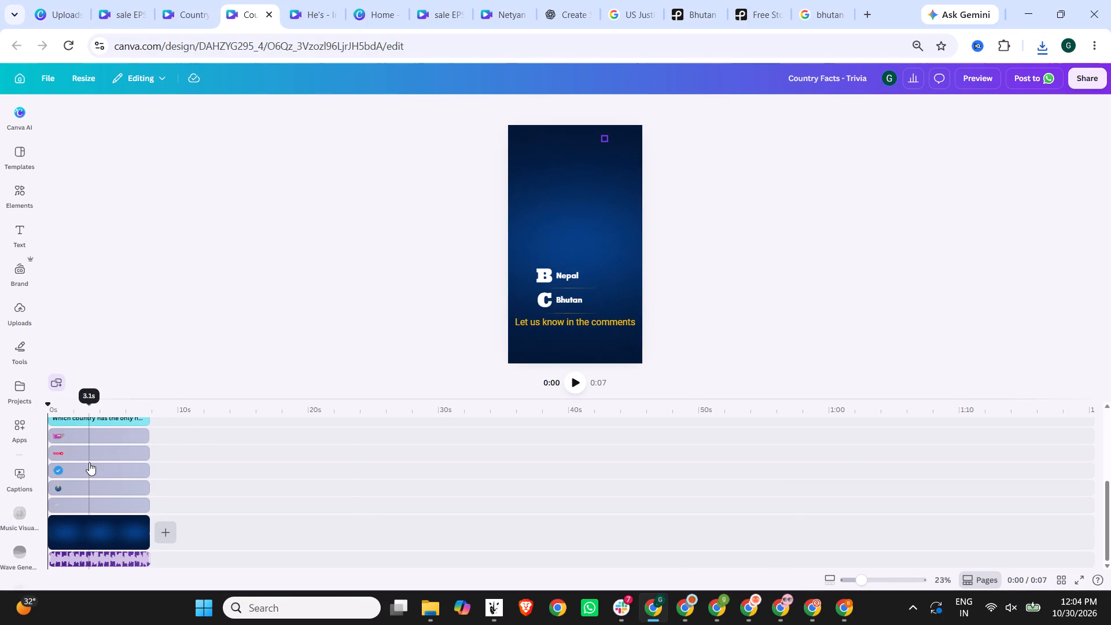
pyautogui.scroll(4, 97, 466)
pyautogui.click(195, 0)
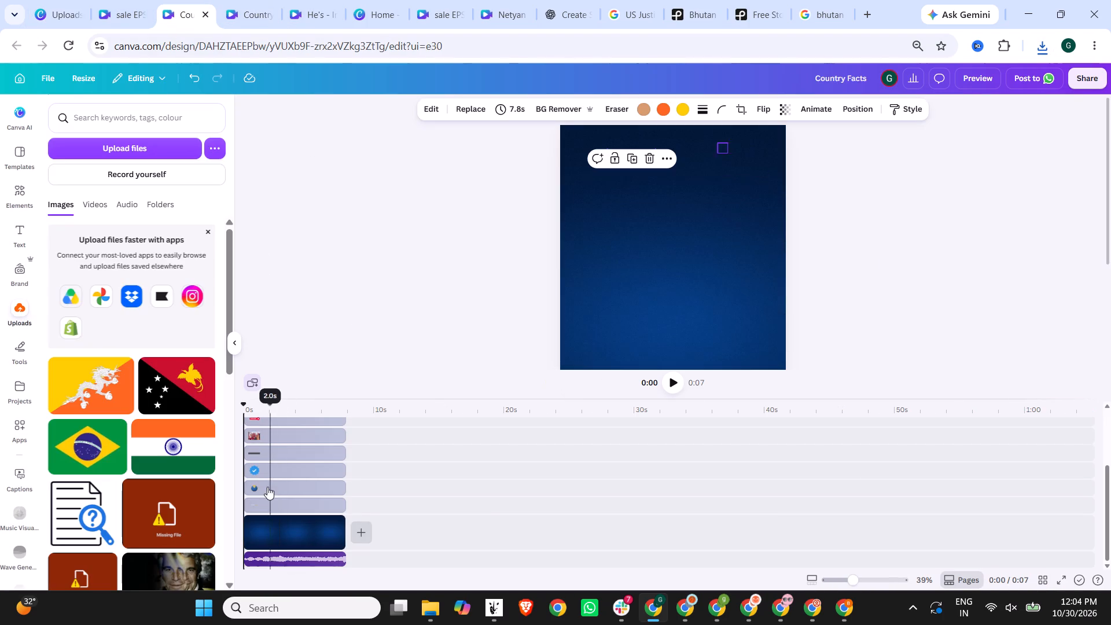
pyautogui.click(130, 144)
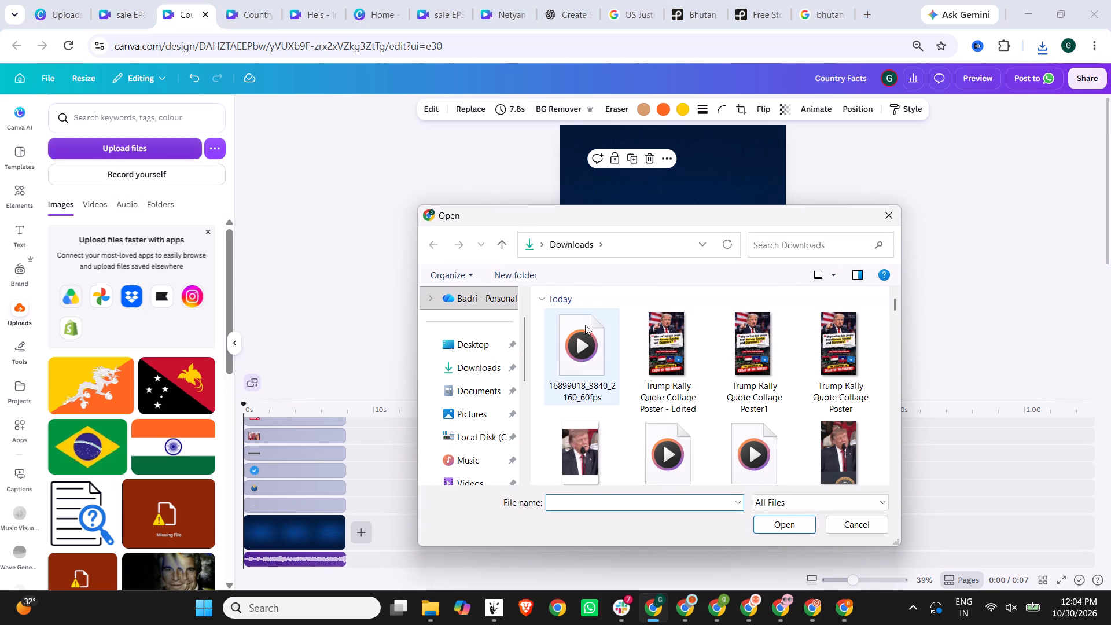
pyautogui.doubleClick(597, 352)
# Replace the festival footage in the frame below the script with the newly uploaded cloudy mountain clip.
pyautogui.scroll(2, 497, 298)
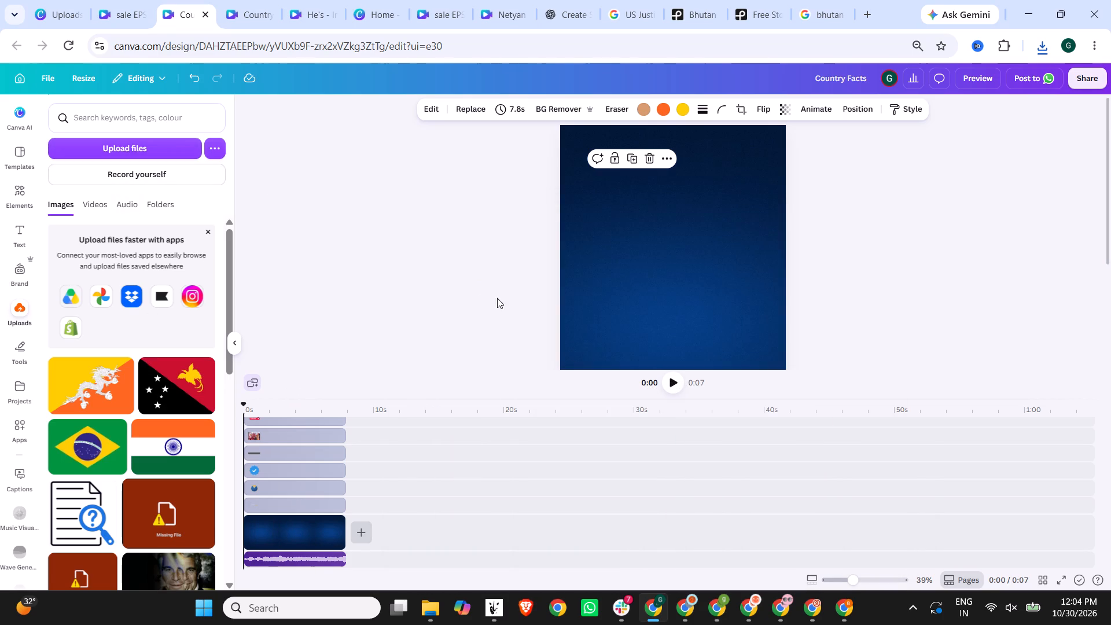
pyautogui.scroll(1, 497, 298)
pyautogui.click(297, 406)
pyautogui.scroll(4, 308, 288)
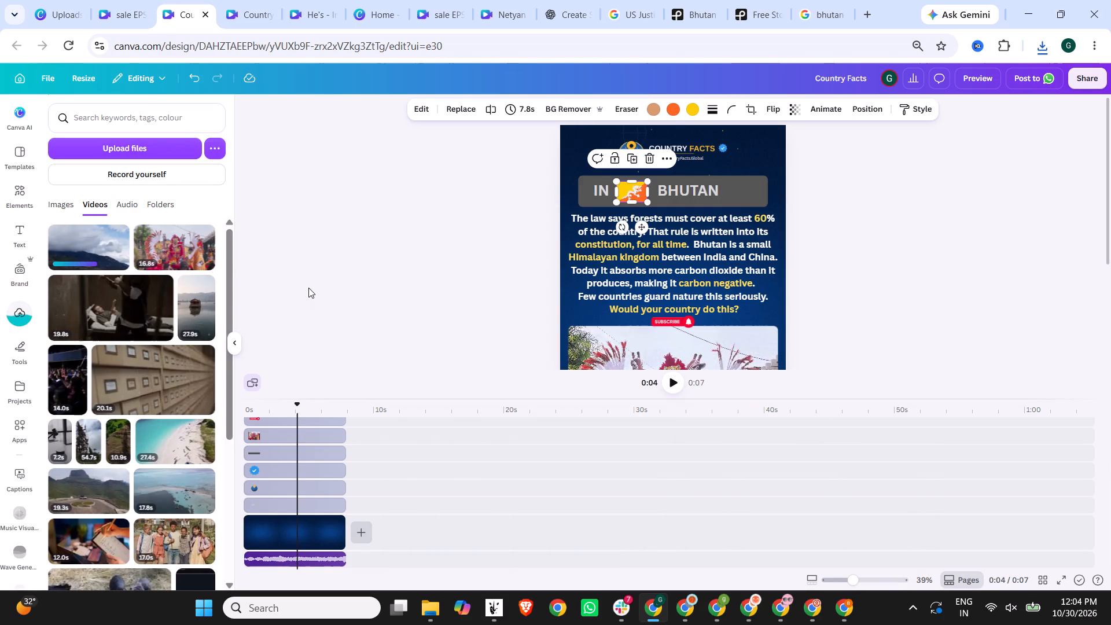
pyautogui.scroll(-2, 709, 277)
pyautogui.moveTo(95, 242); pyautogui.dragTo(448, 261)
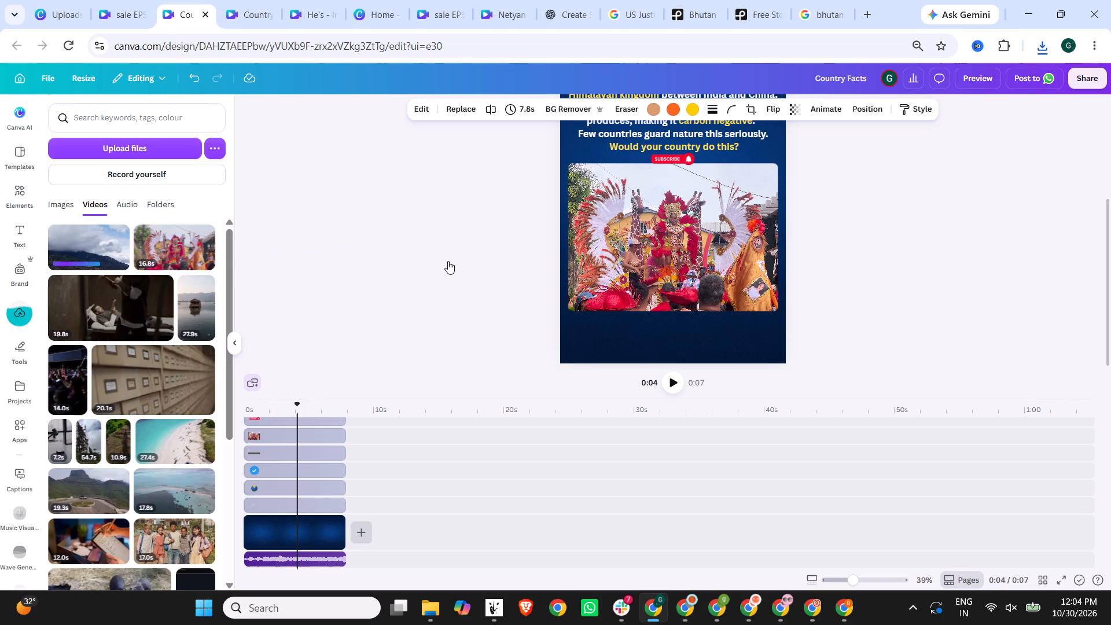
pyautogui.moveTo(448, 261); pyautogui.dragTo(649, 260)
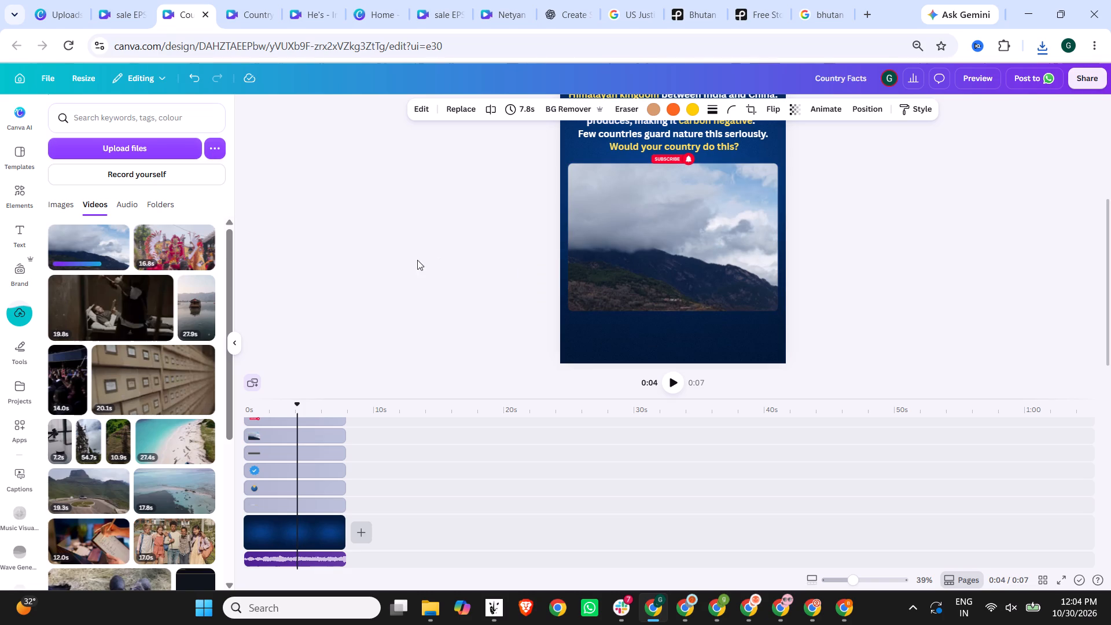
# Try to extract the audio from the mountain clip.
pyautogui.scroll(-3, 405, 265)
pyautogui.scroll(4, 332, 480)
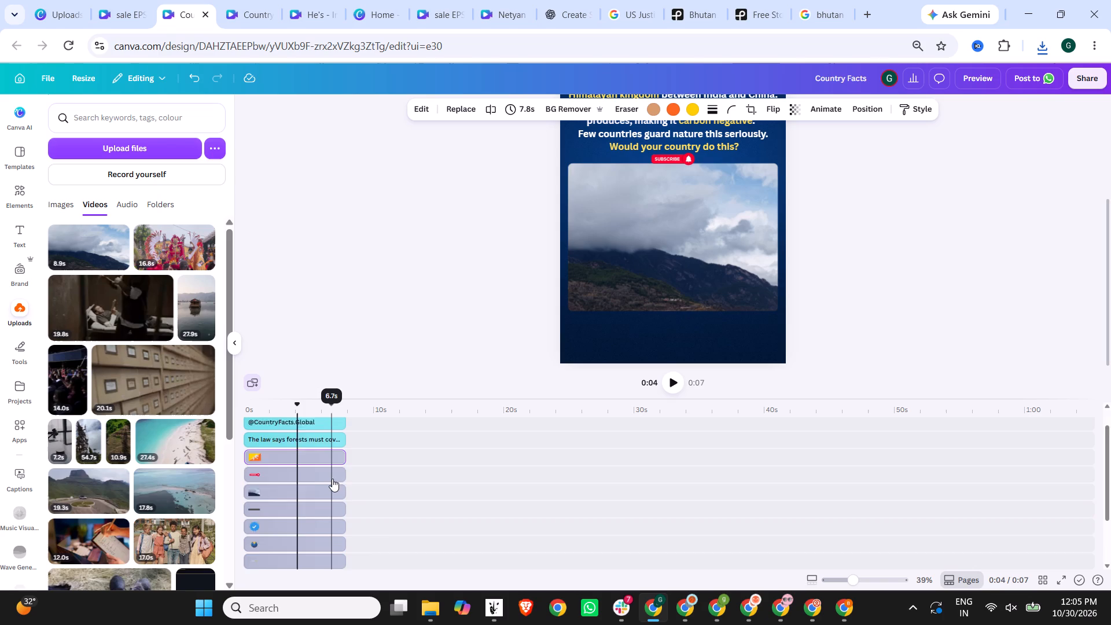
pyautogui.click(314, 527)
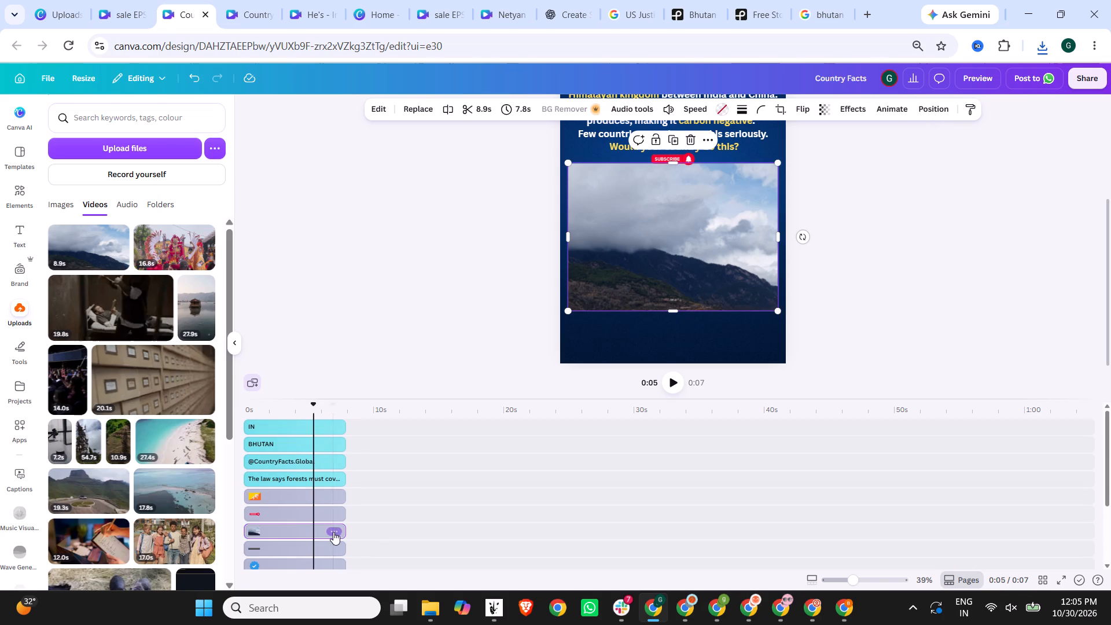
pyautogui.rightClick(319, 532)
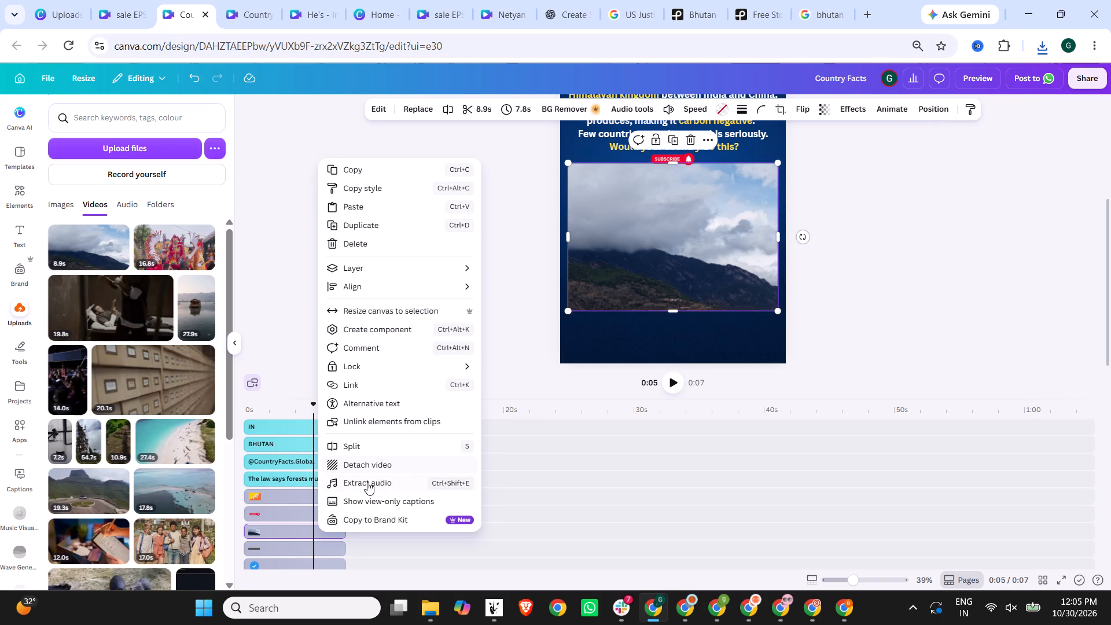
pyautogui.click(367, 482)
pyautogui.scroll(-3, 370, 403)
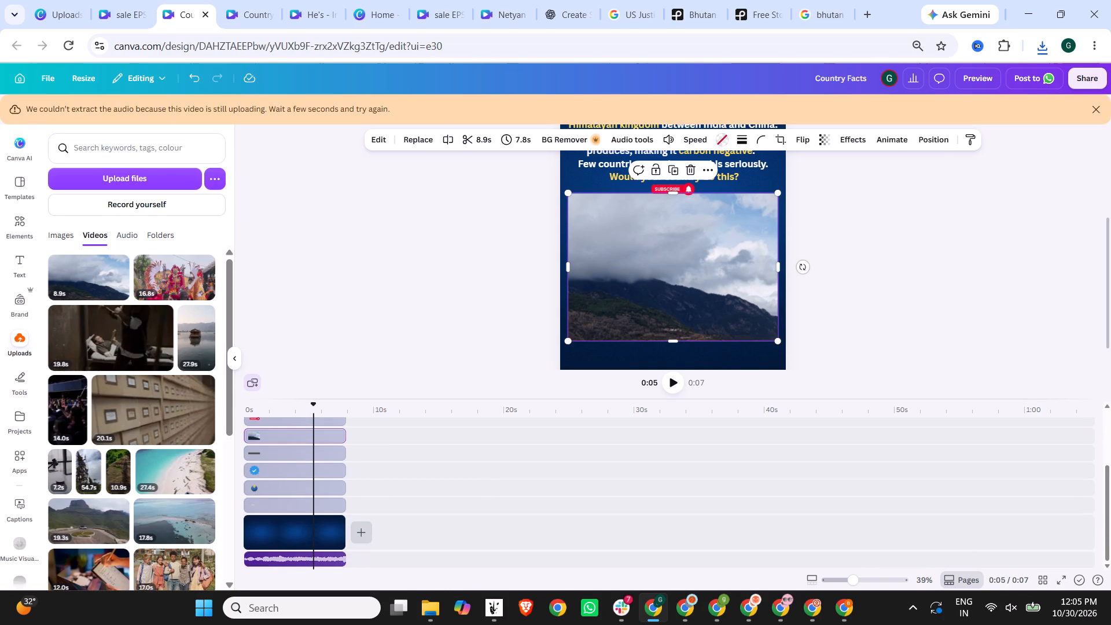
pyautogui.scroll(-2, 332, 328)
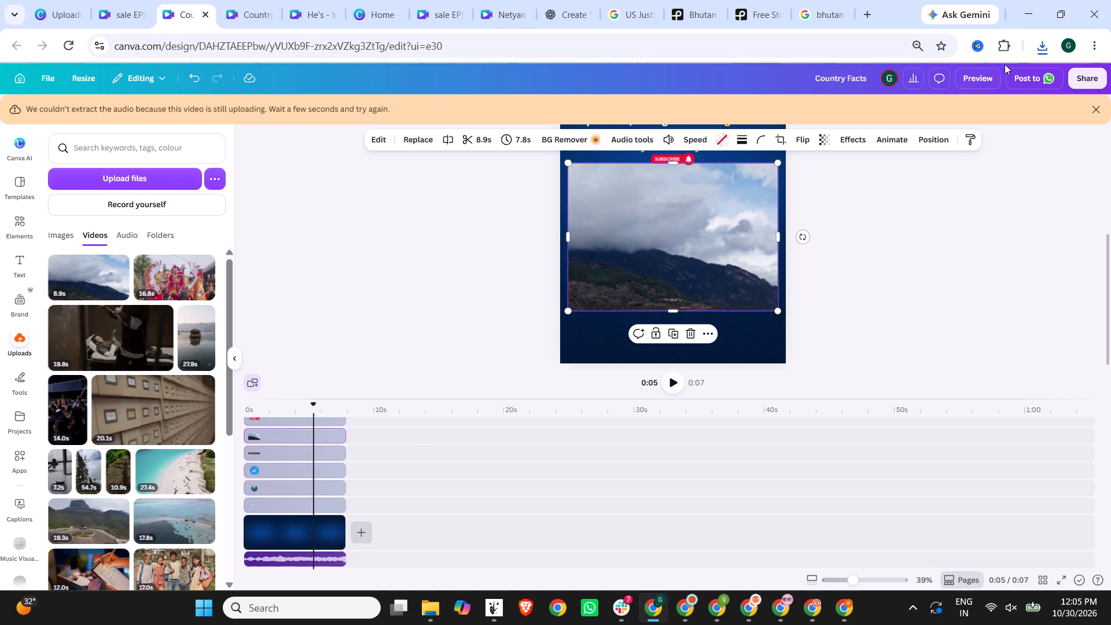
# Play back the Bhutan short with the mountain footage, both in full preview and in the editor, to check it.
pyautogui.click(972, 76)
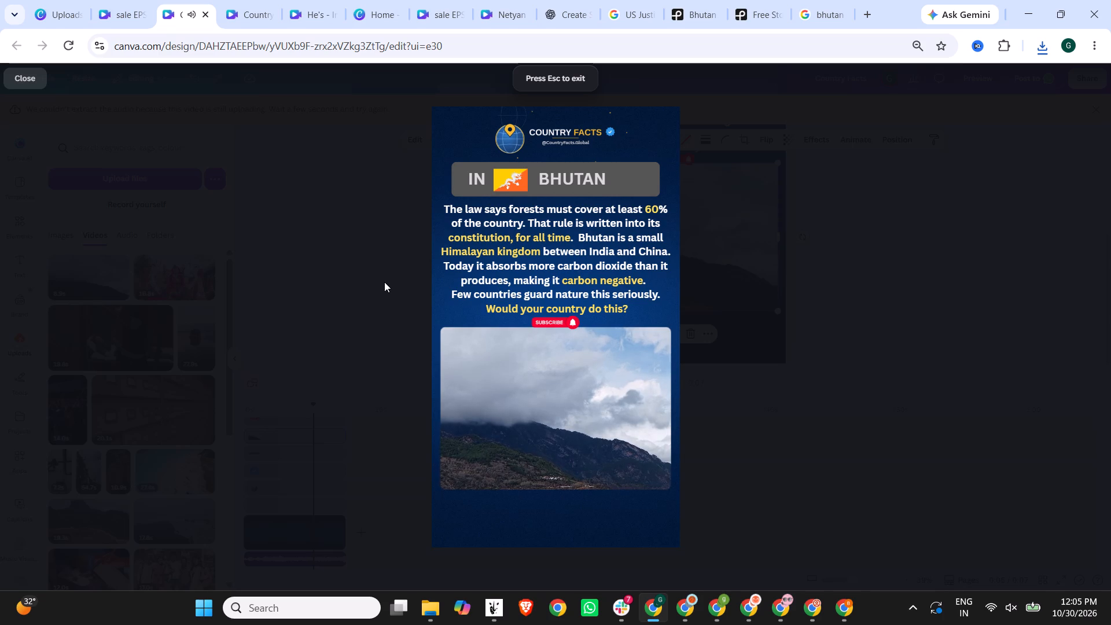
pyautogui.click(384, 282)
pyautogui.click(961, 72)
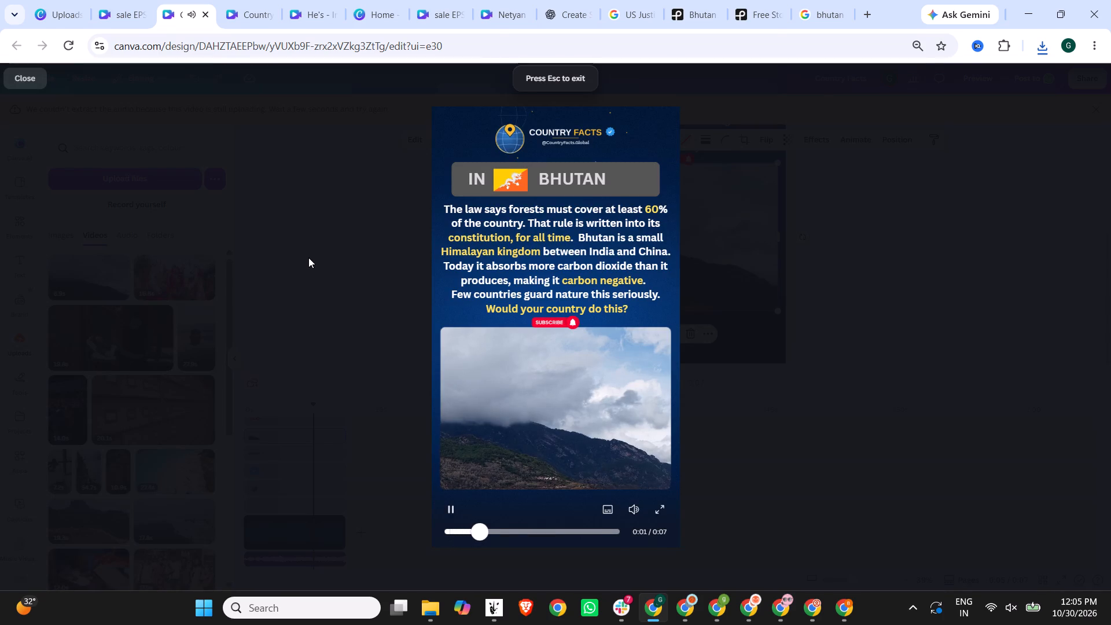
pyautogui.click(308, 258)
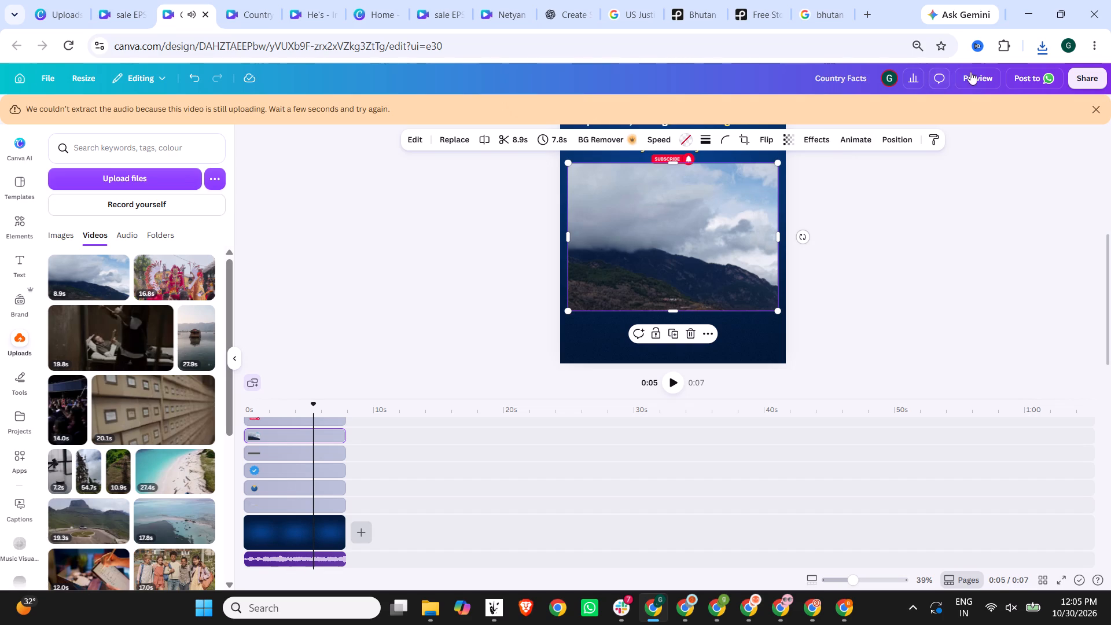
pyautogui.click(971, 72)
pyautogui.click(426, 255)
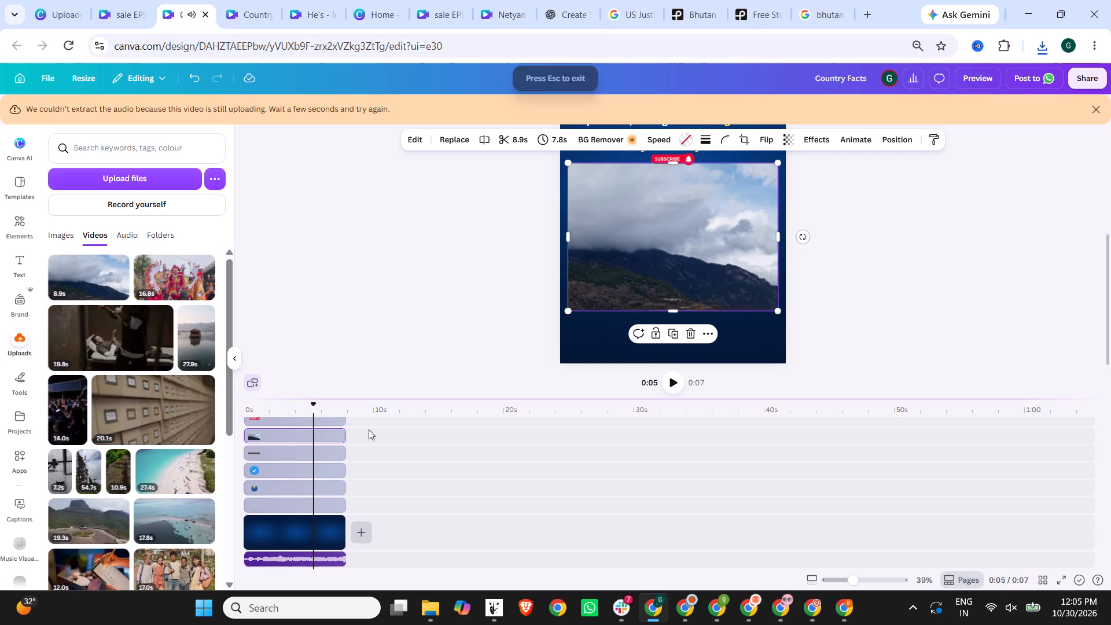
pyautogui.scroll(-2, 369, 429)
pyautogui.scroll(1, 289, 483)
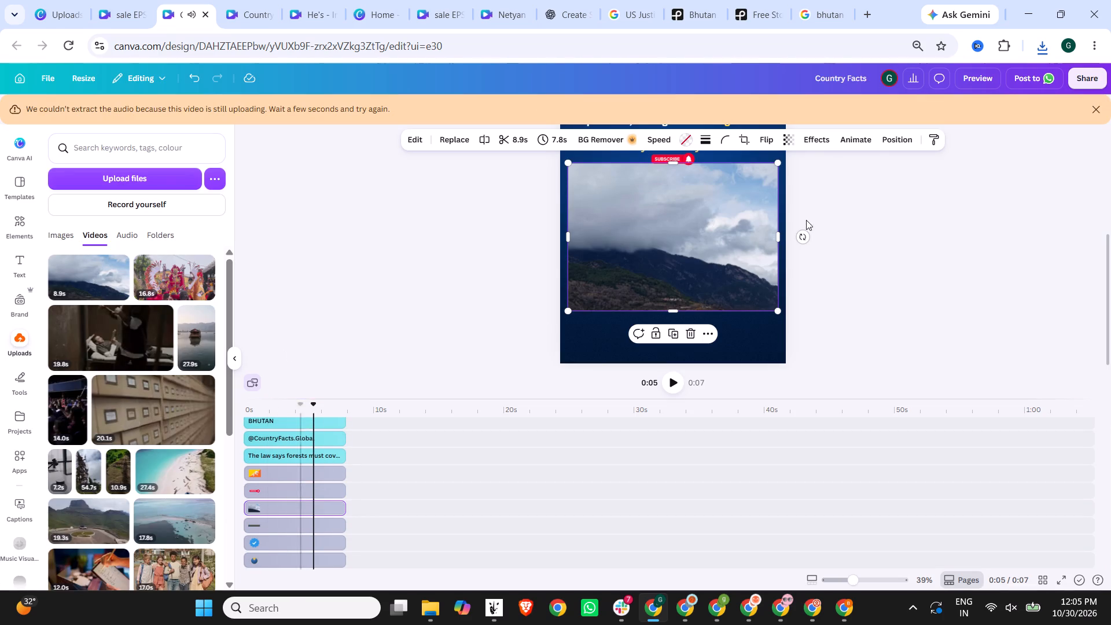
pyautogui.click(664, 381)
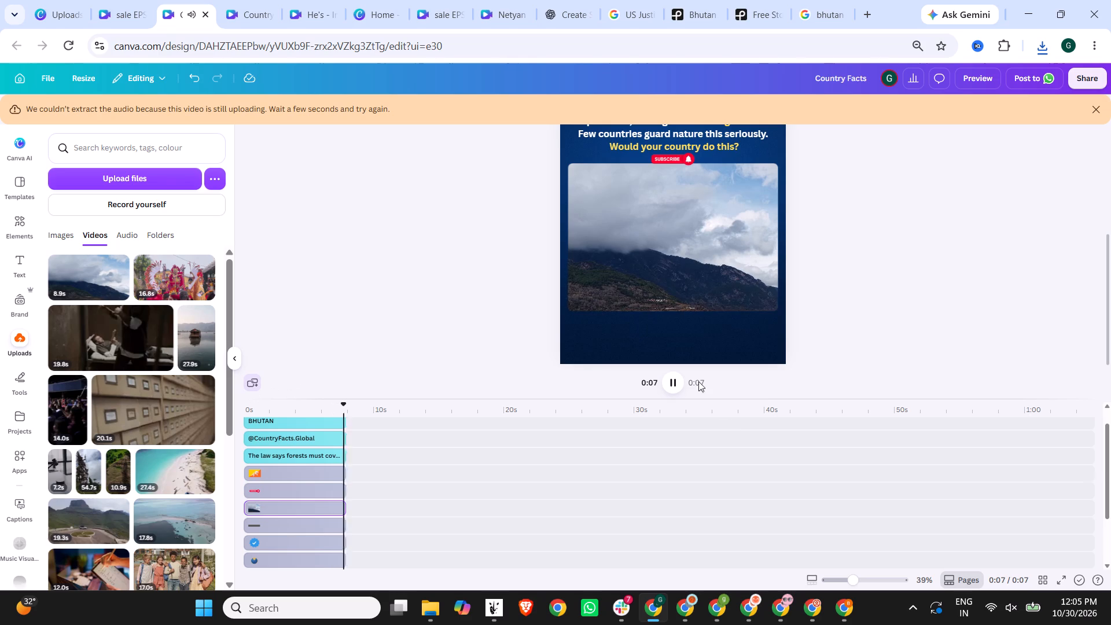
pyautogui.click(676, 379)
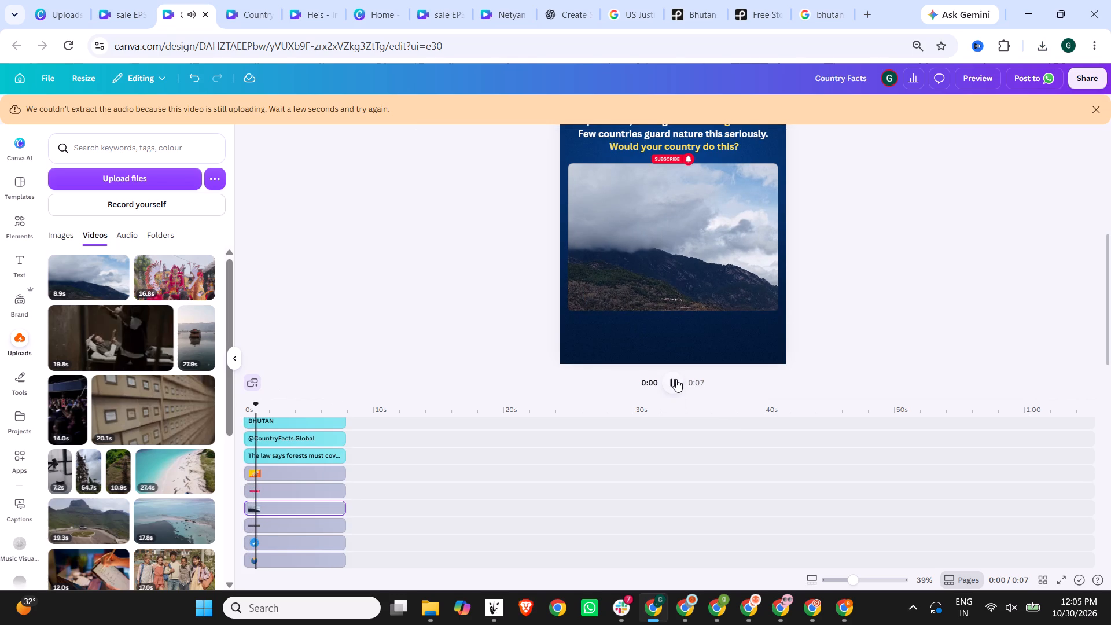
pyautogui.click(973, 80)
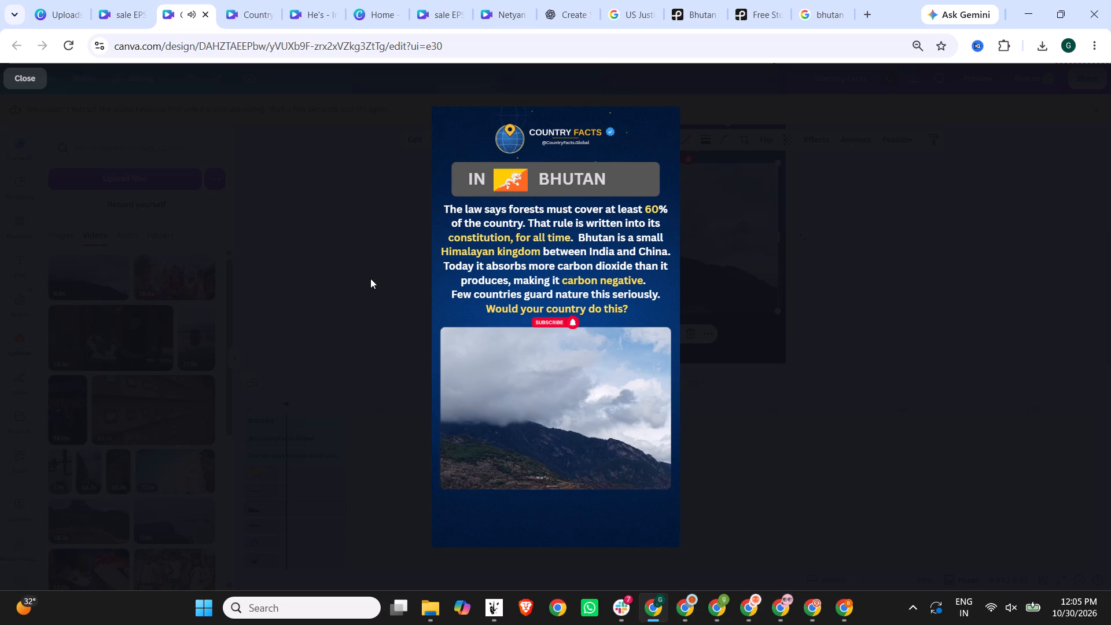
pyautogui.click(370, 278)
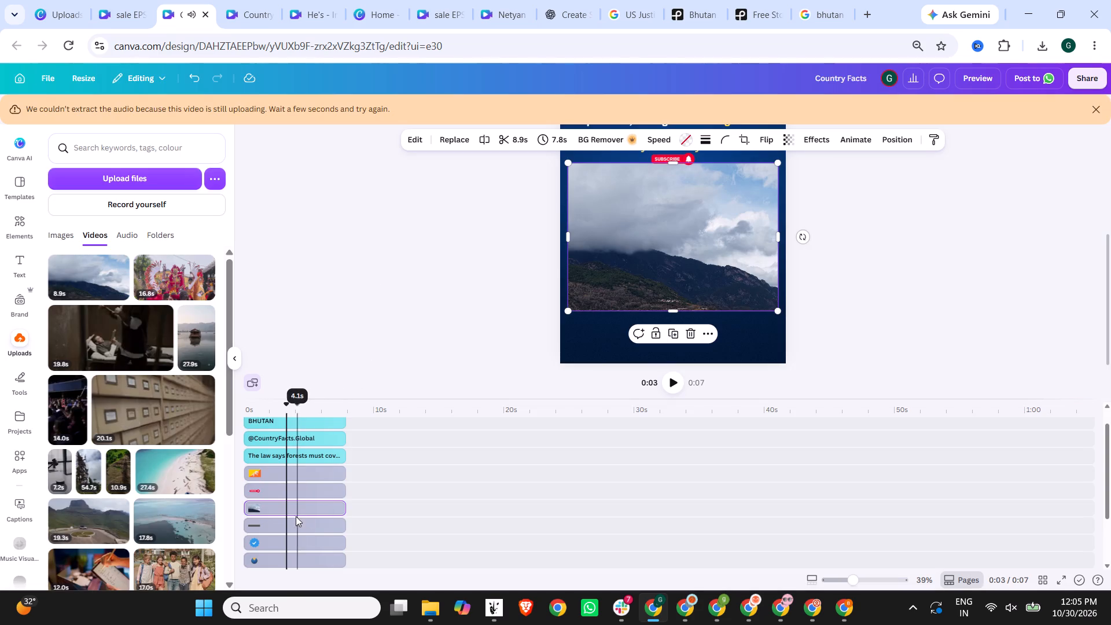
# Check the mountain clip's track on the timeline and preview the whole short again.
pyautogui.doubleClick(293, 508)
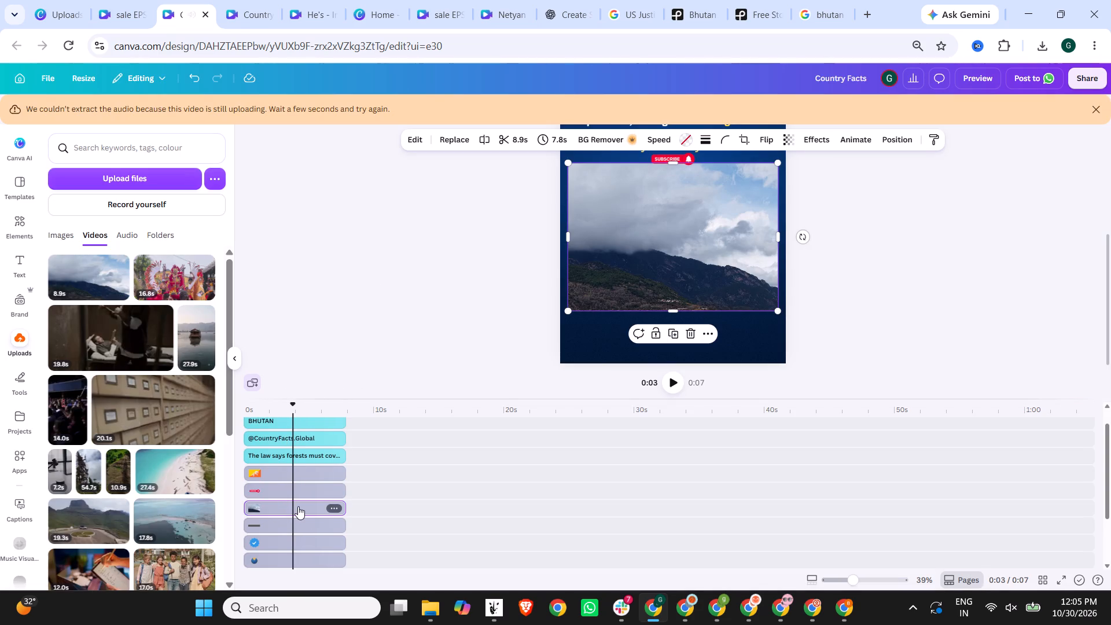
pyautogui.doubleClick(298, 506)
pyautogui.tripleClick(277, 506)
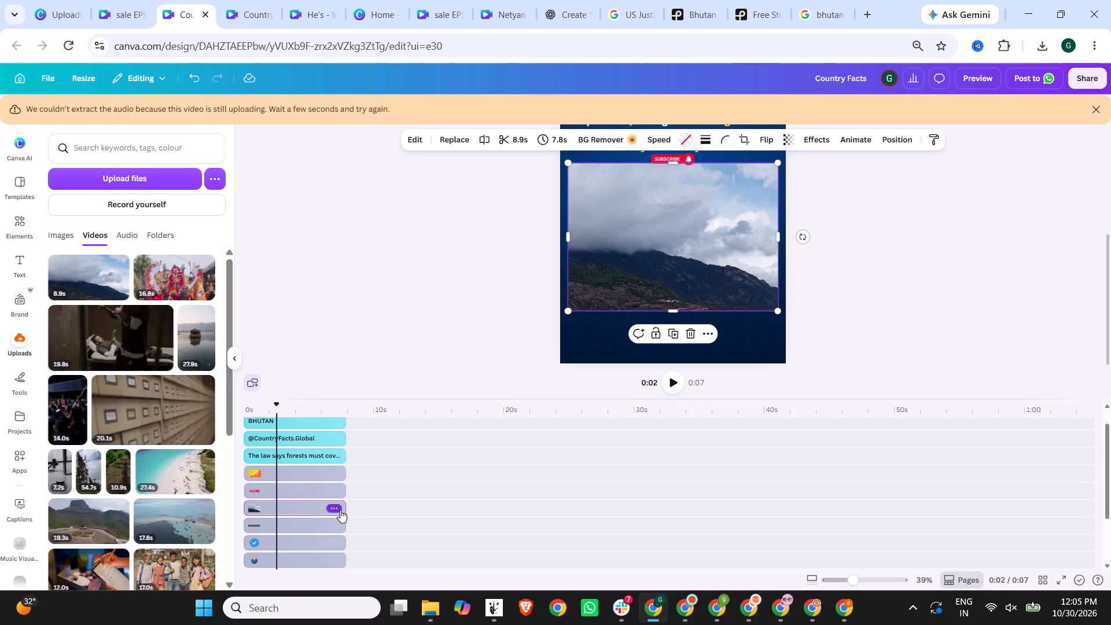
pyautogui.click(973, 80)
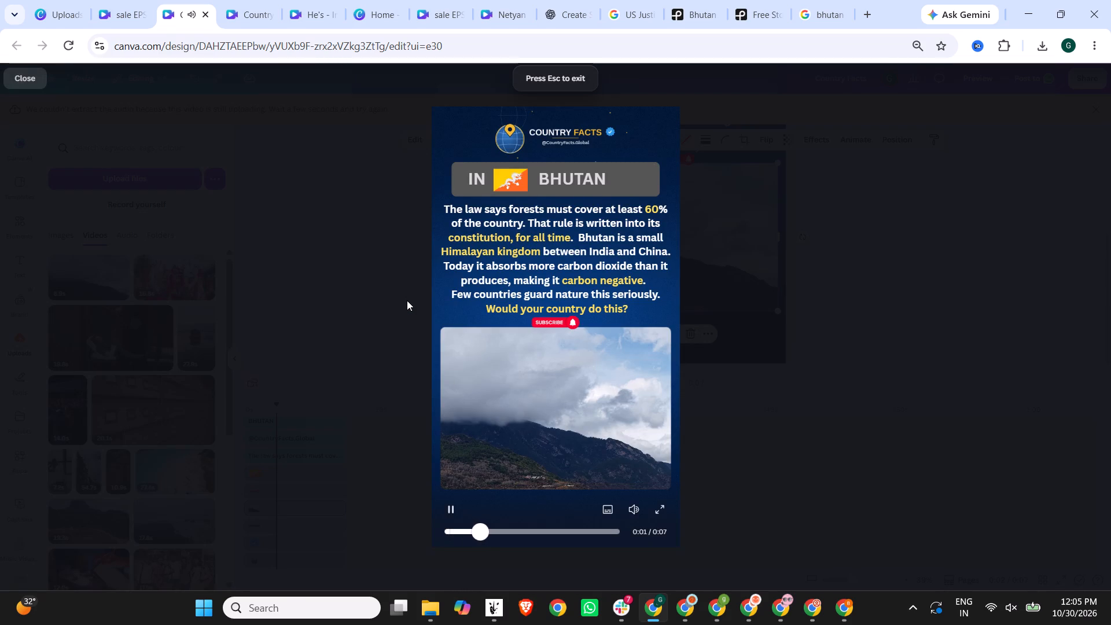
pyautogui.click(407, 300)
pyautogui.click(667, 259)
pyautogui.click(477, 287)
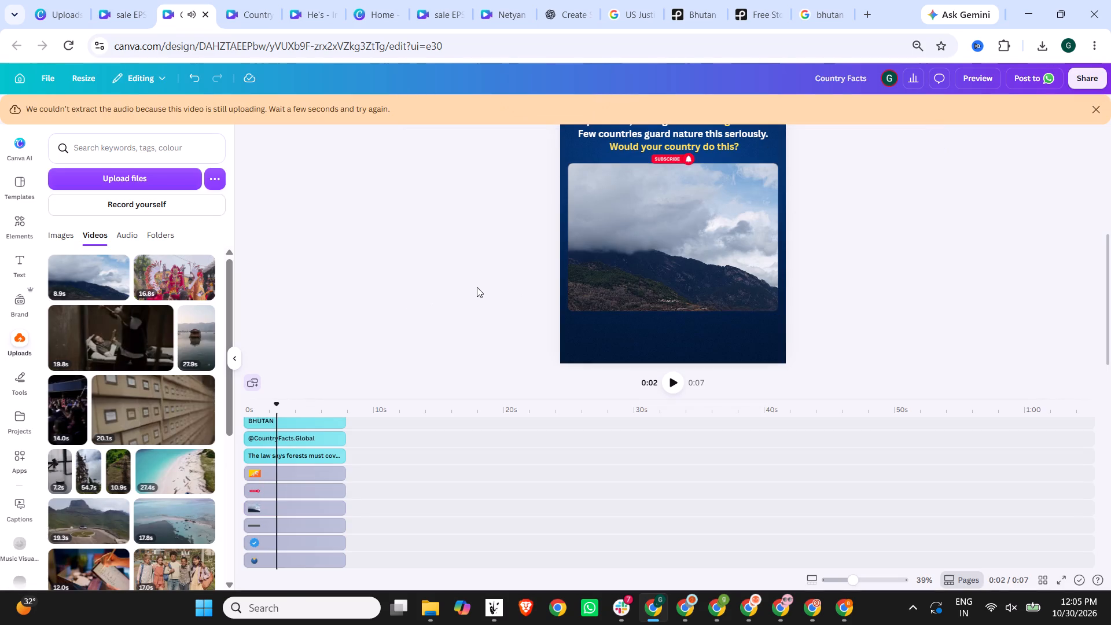
# Select the mountain clip in the design and examine the editing options available for it.
pyautogui.click(669, 267)
pyautogui.rightClick(672, 264)
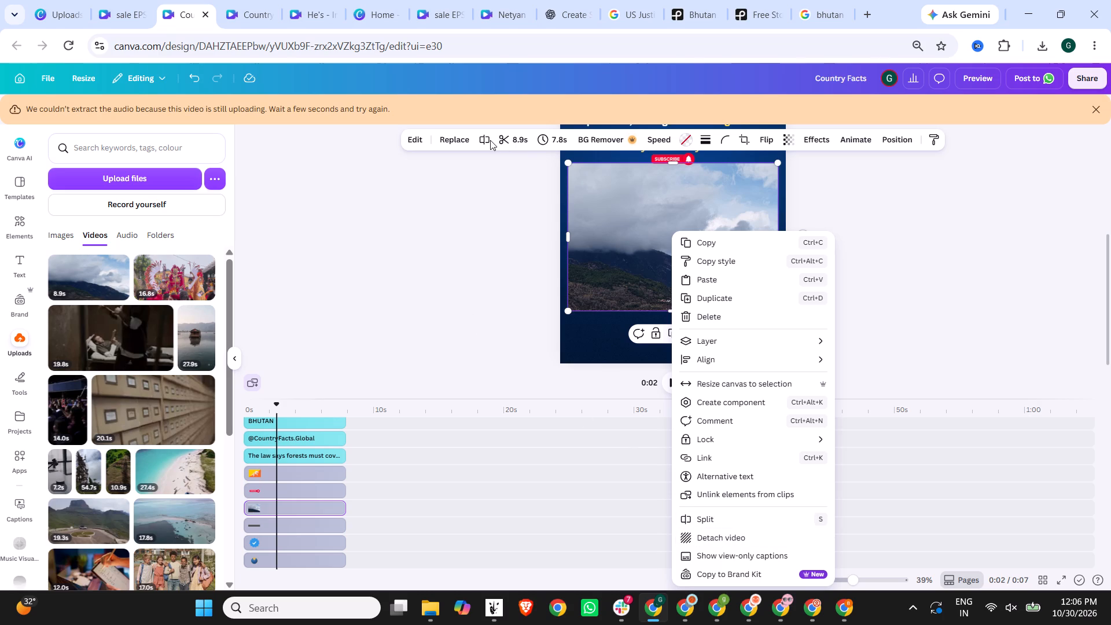
pyautogui.click(501, 201)
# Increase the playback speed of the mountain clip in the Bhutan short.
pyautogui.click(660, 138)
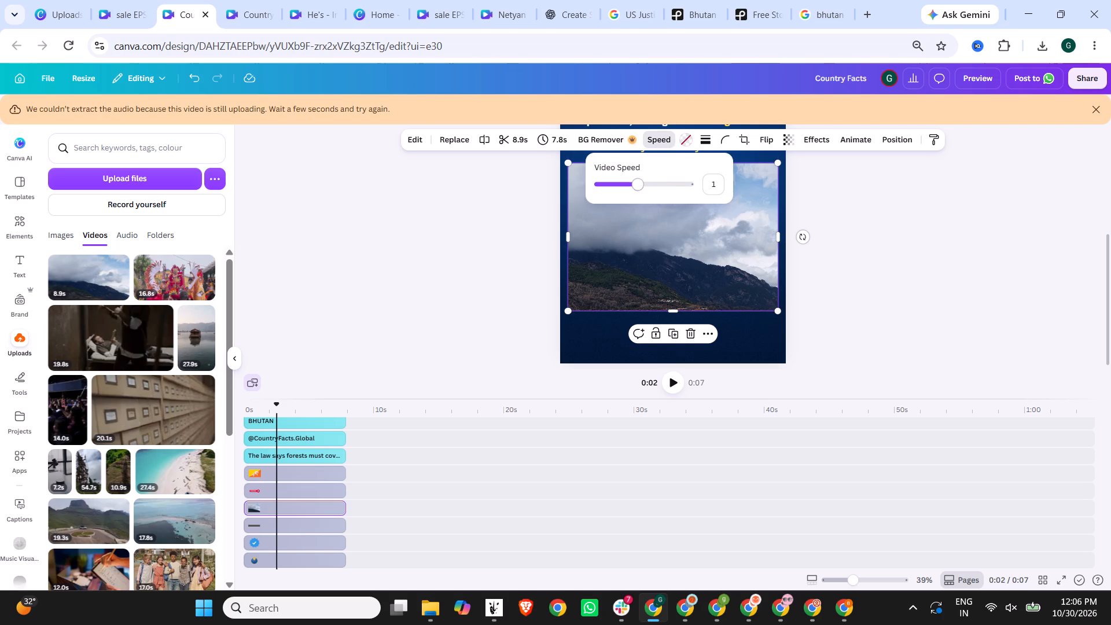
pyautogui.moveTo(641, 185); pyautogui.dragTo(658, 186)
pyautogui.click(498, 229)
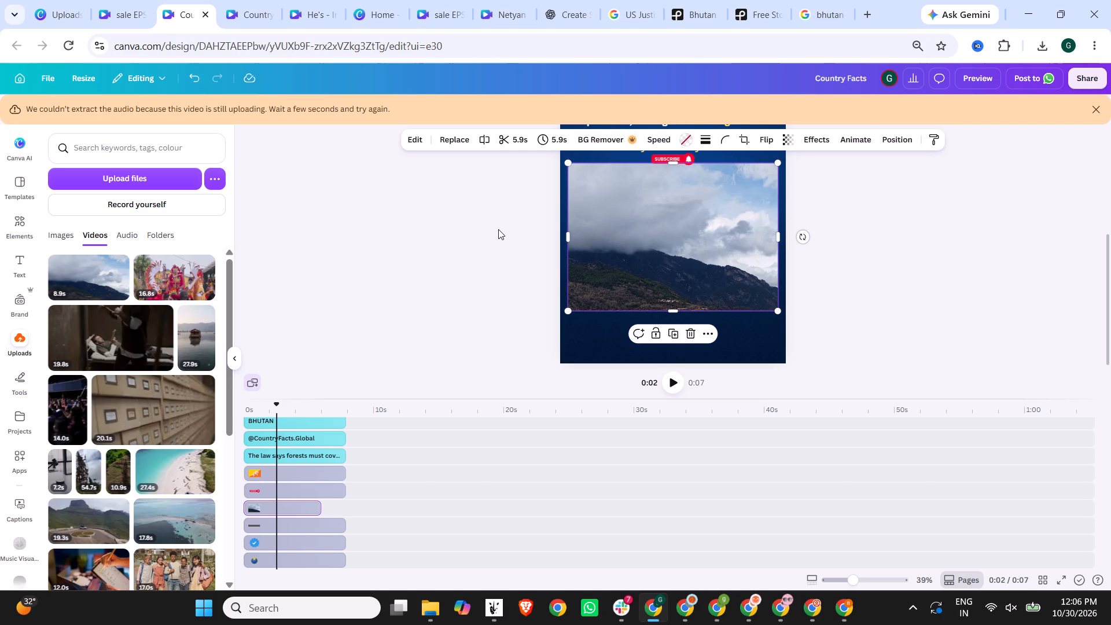
# Switch to the Pexels Bhutan video results and download the aerial clip of the lush green valley by just a hobby.
pyautogui.click(715, 0)
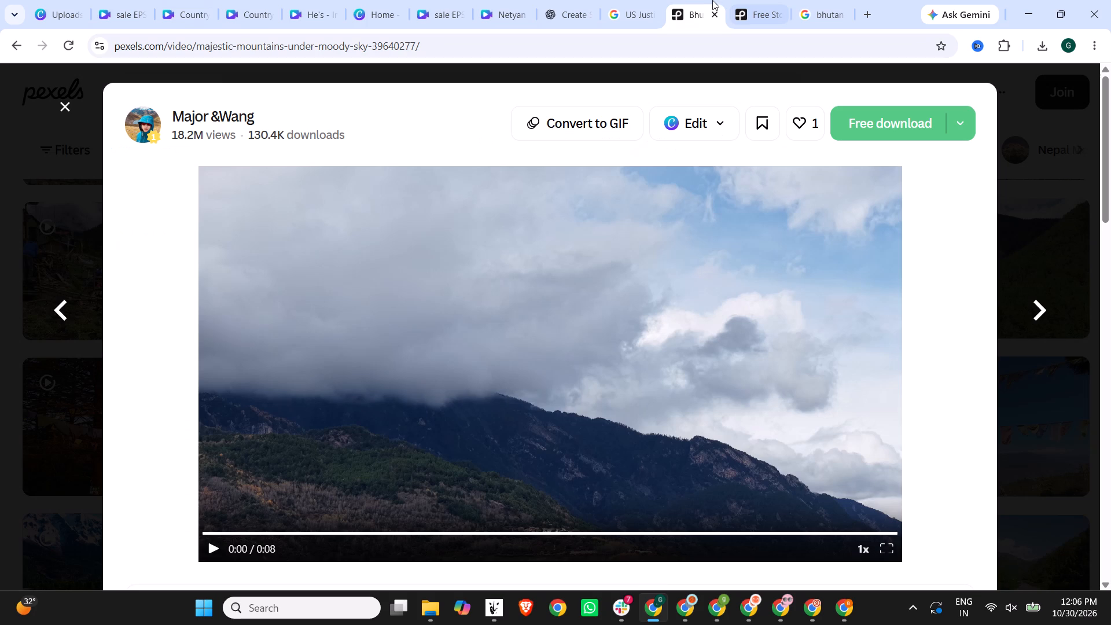
pyautogui.click(1096, 192)
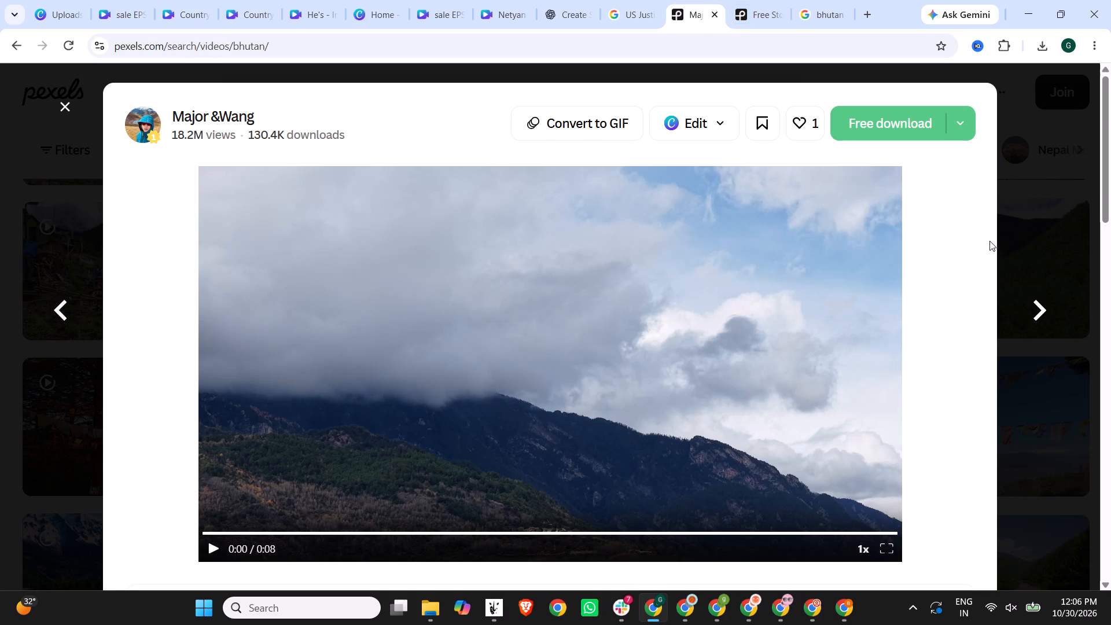
pyautogui.click(1075, 201)
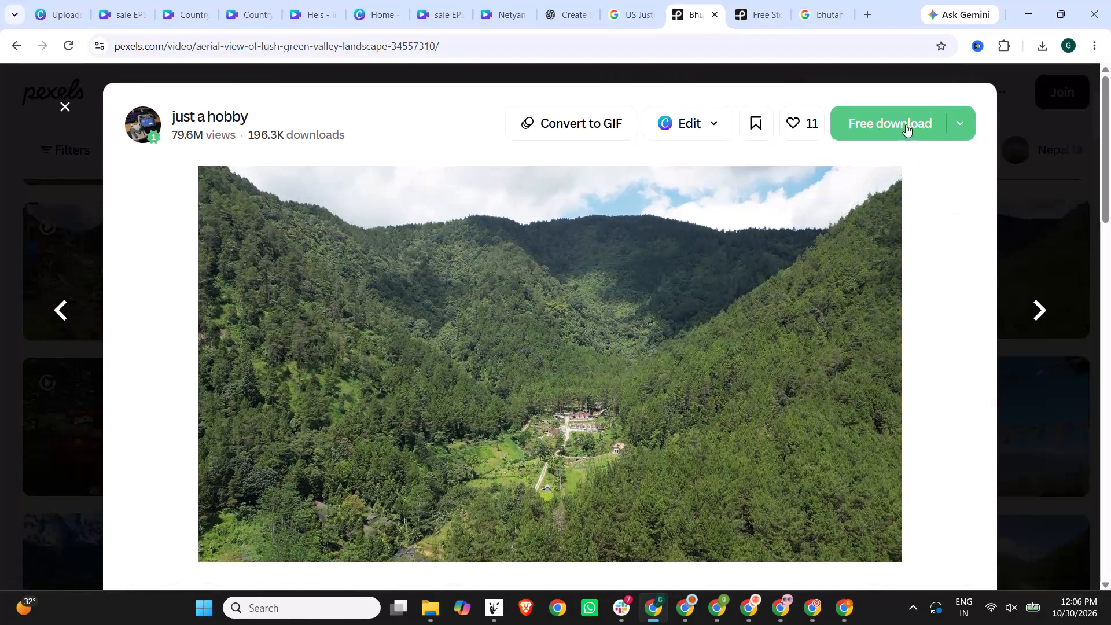
pyautogui.click(922, 117)
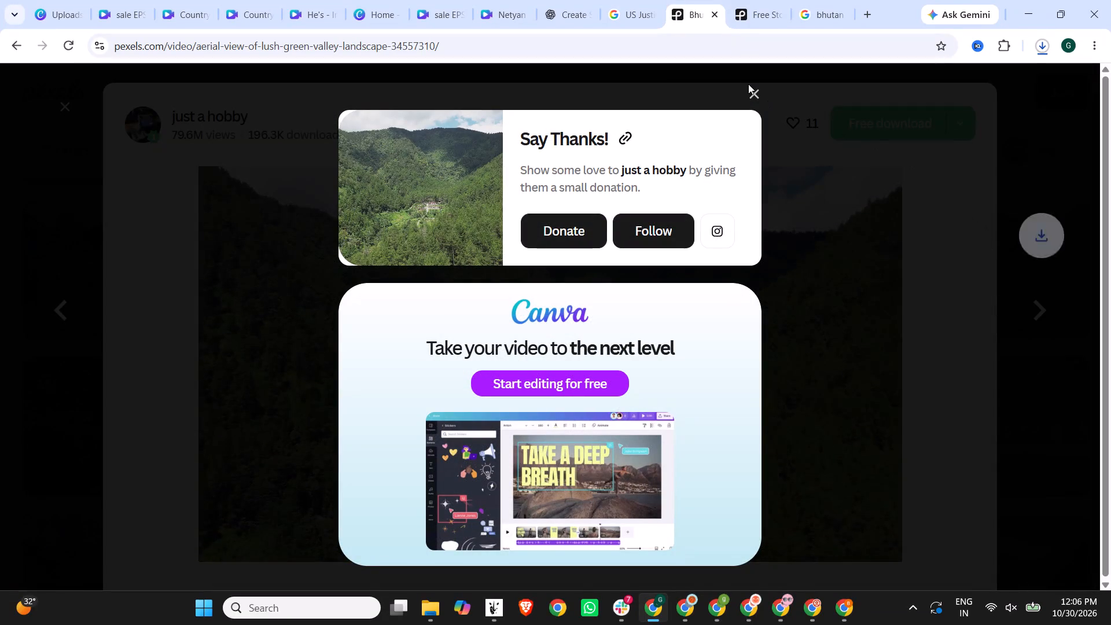
pyautogui.click(756, 93)
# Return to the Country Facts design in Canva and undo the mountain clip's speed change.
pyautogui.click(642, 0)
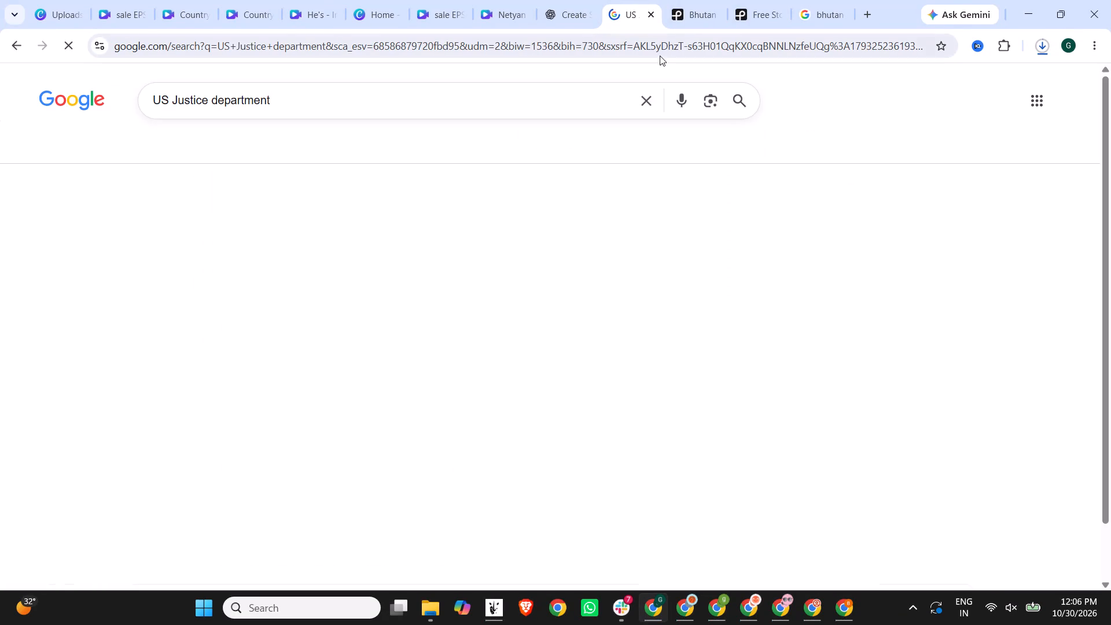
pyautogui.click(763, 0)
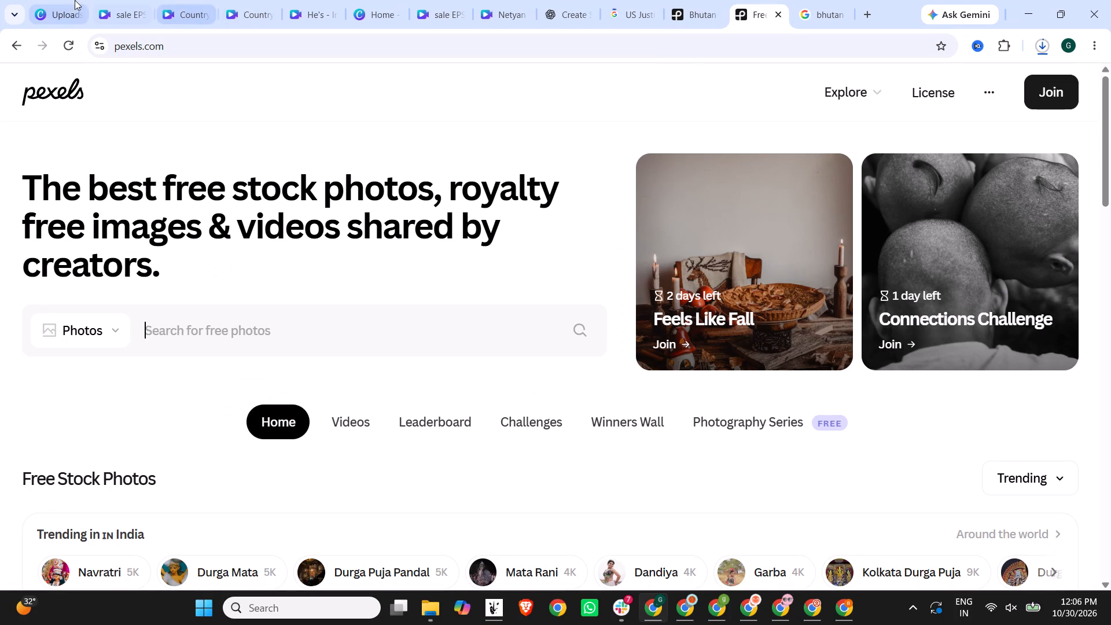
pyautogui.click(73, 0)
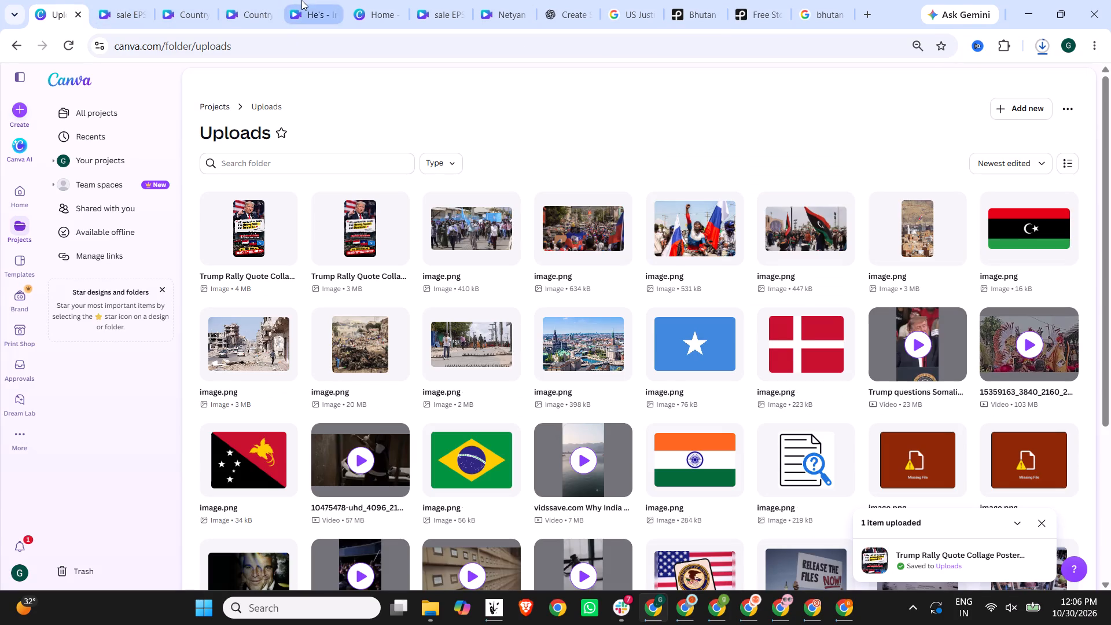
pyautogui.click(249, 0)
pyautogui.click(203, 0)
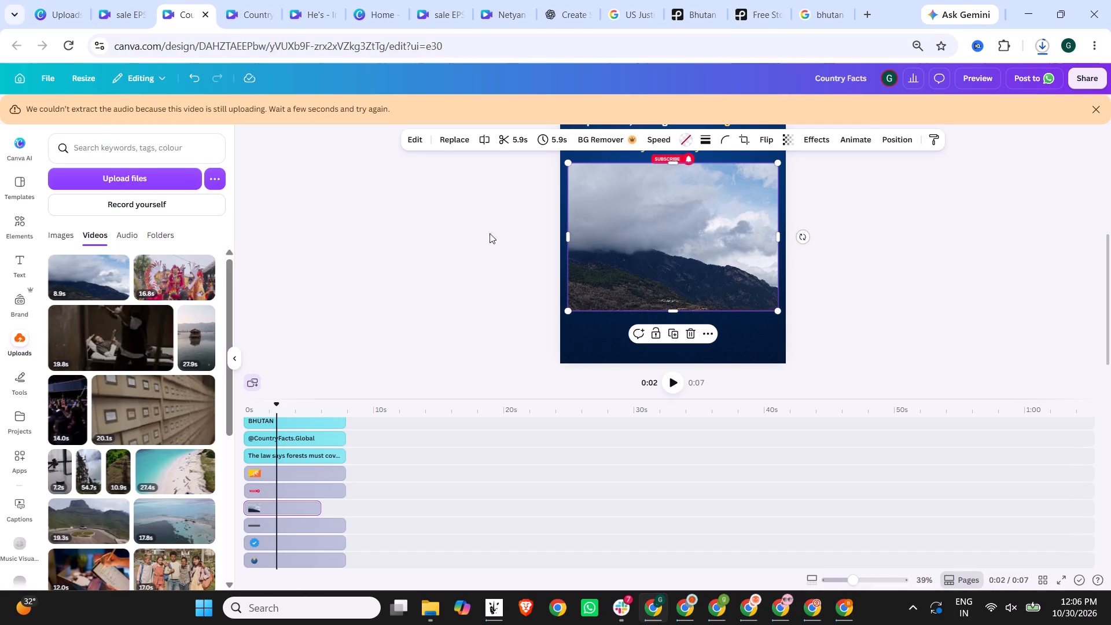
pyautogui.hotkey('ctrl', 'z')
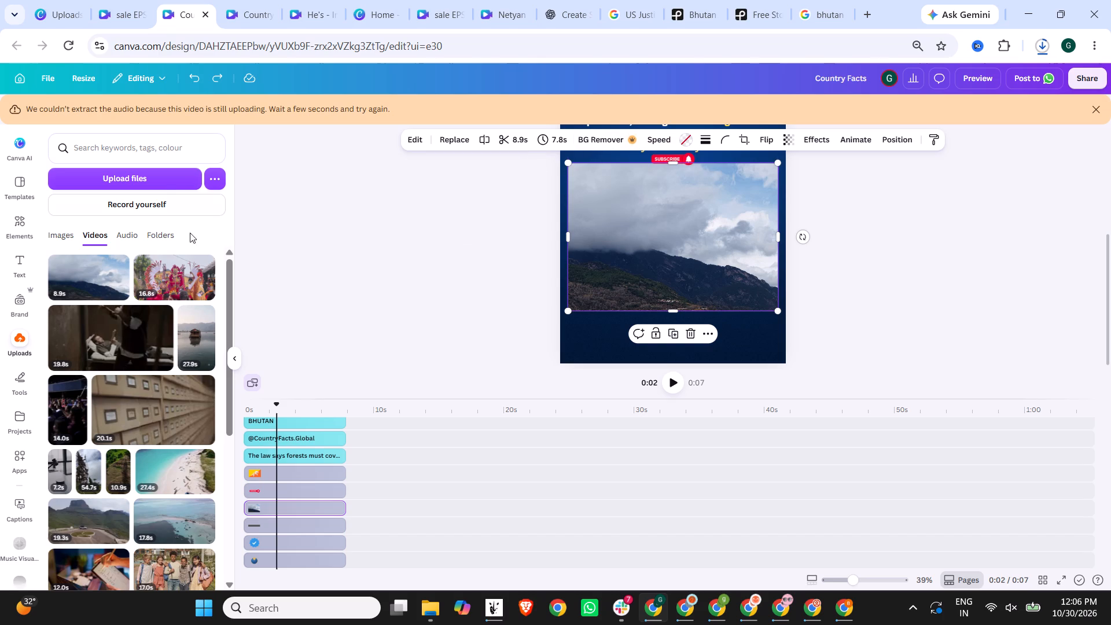
# Check whether the valley clip's download is ready for upload.
pyautogui.click(154, 175)
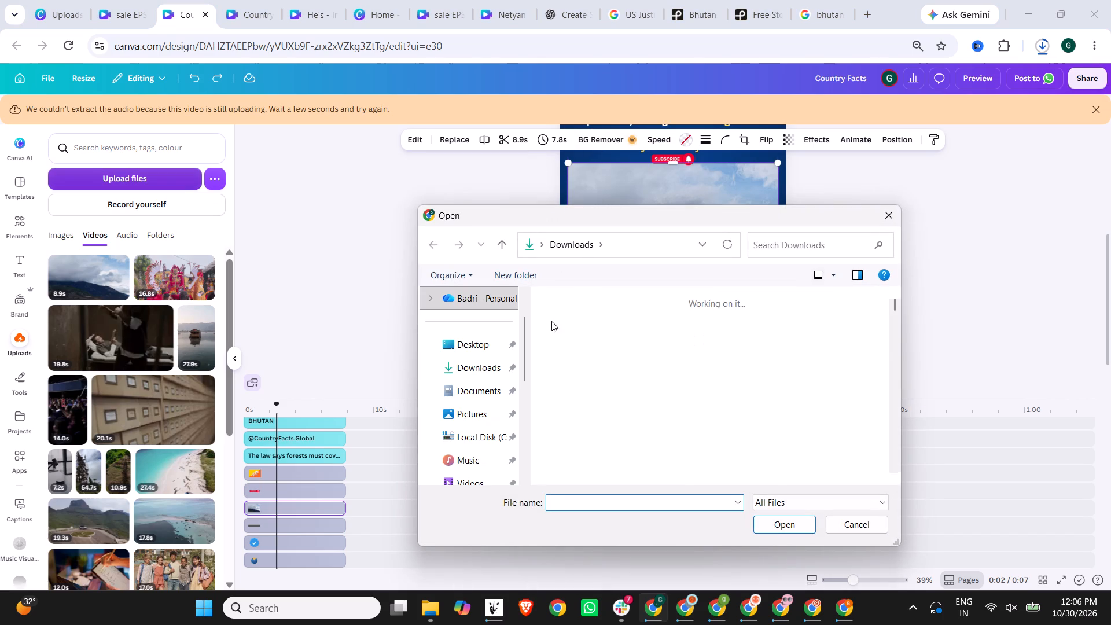
pyautogui.click(896, 218)
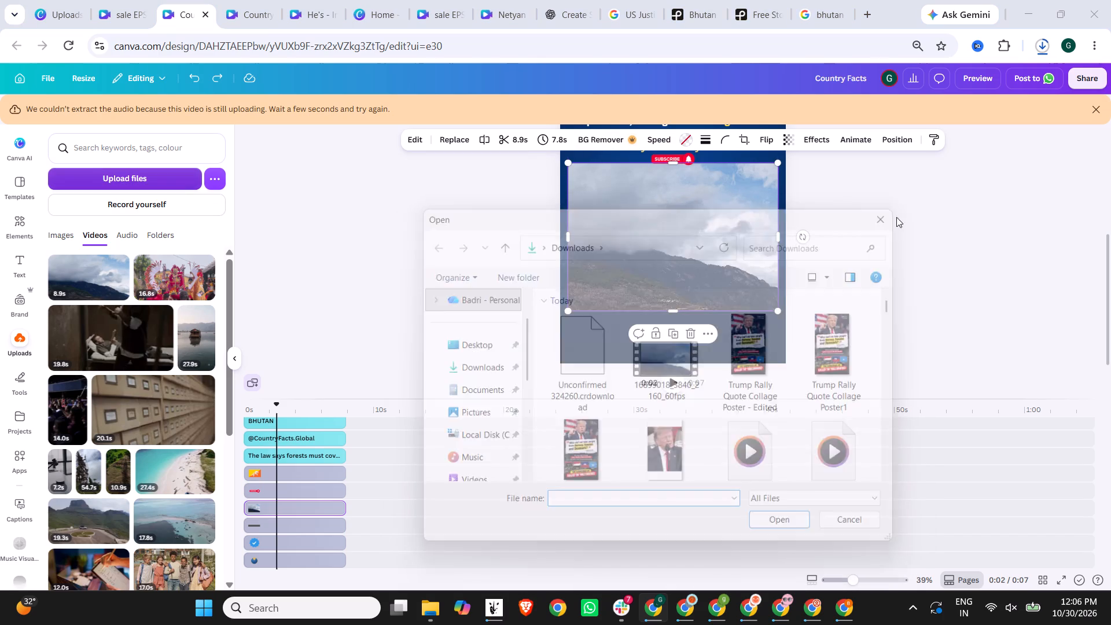
pyautogui.click(1039, 43)
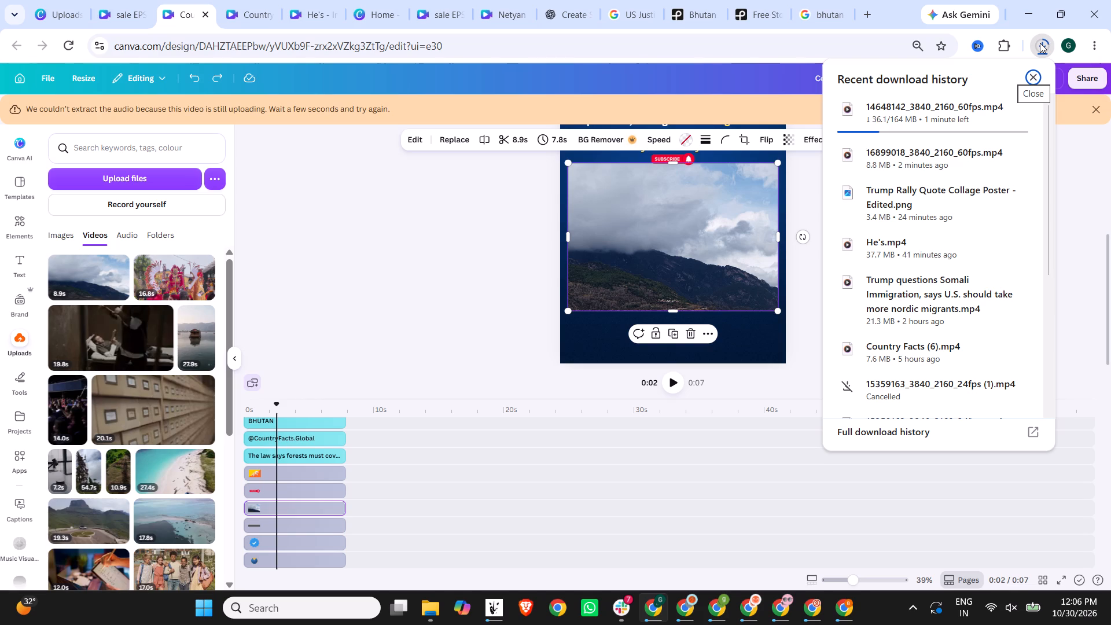
pyautogui.click(1040, 43)
# Preview further parts of the green valley clip on Pexels, then close its preview.
pyautogui.click(828, 0)
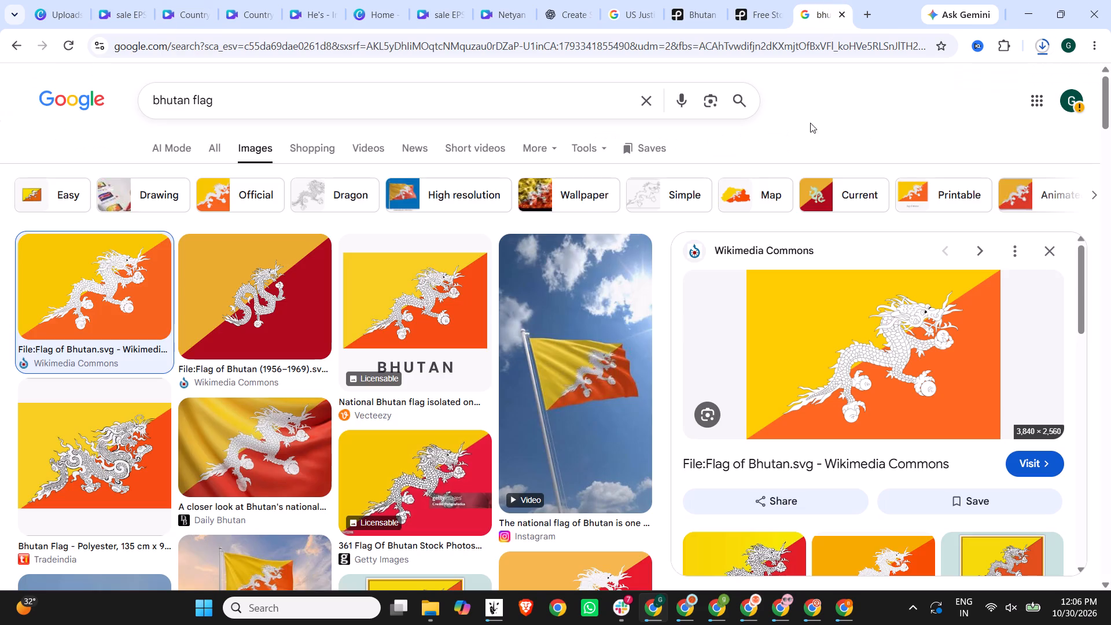
pyautogui.click(691, 0)
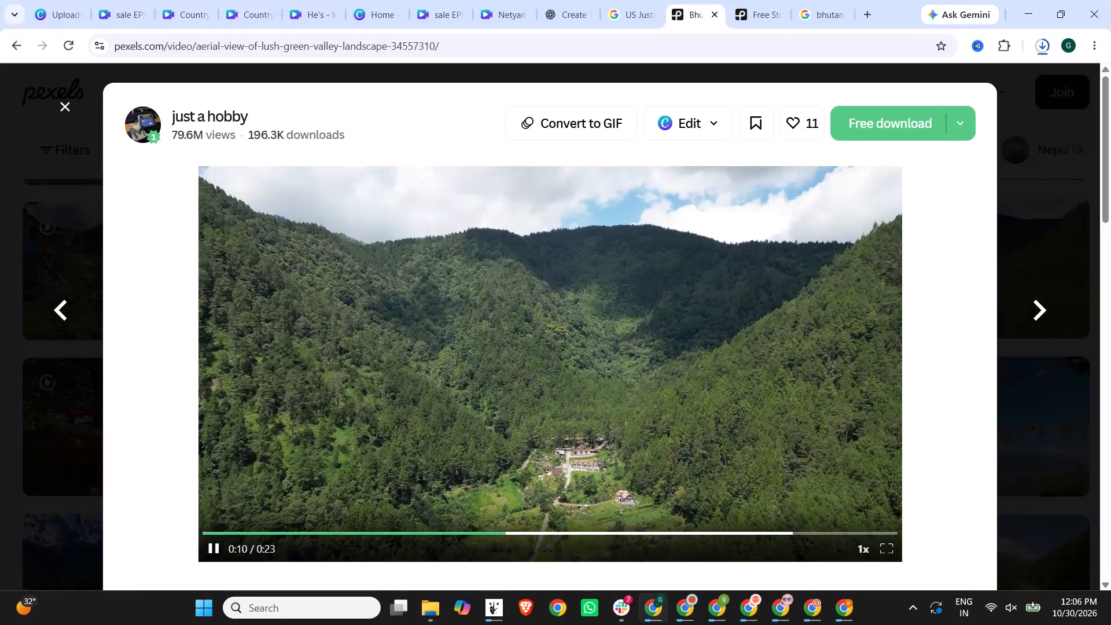
pyautogui.click(702, 535)
pyautogui.click(770, 535)
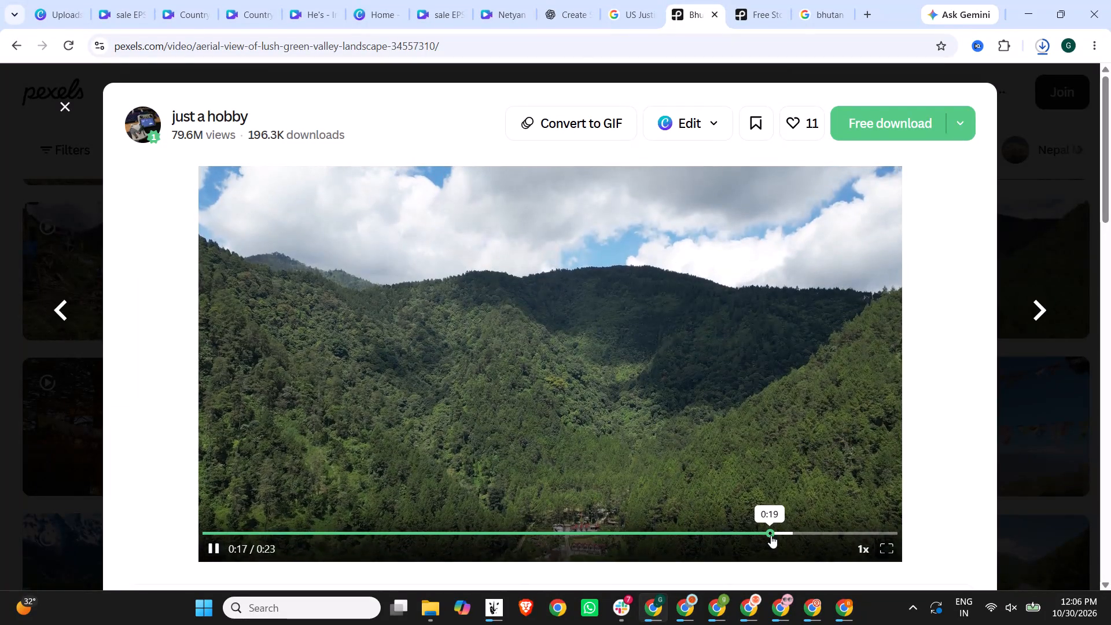
pyautogui.click(1042, 230)
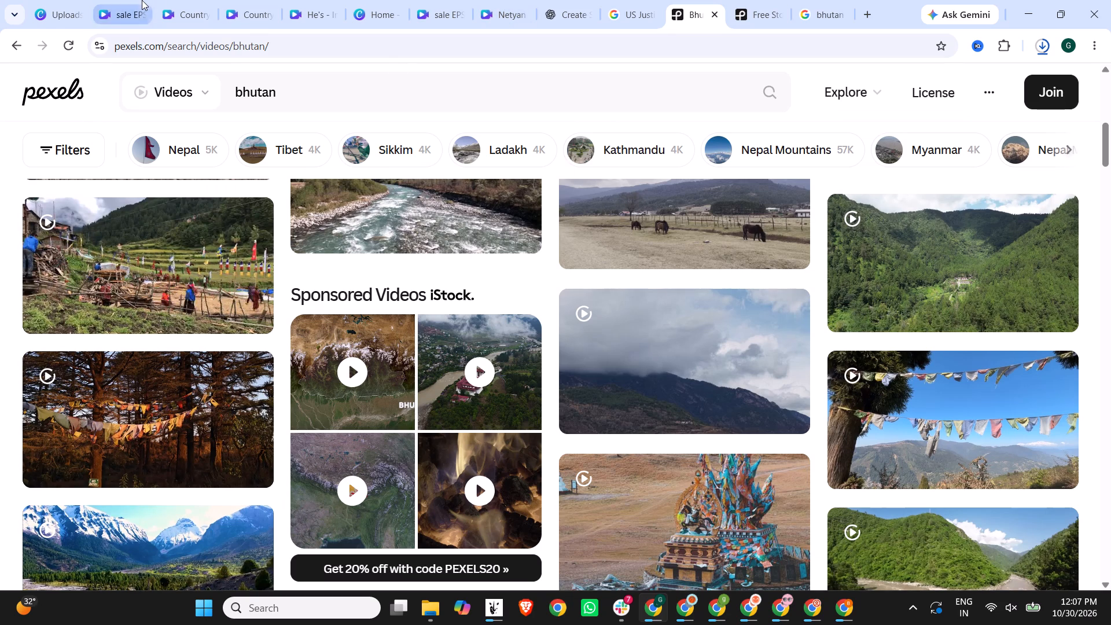
# Return to the Country Facts design and look through the uploaded videos and the mountain clip's file options.
pyautogui.click(142, 0)
pyautogui.click(251, 0)
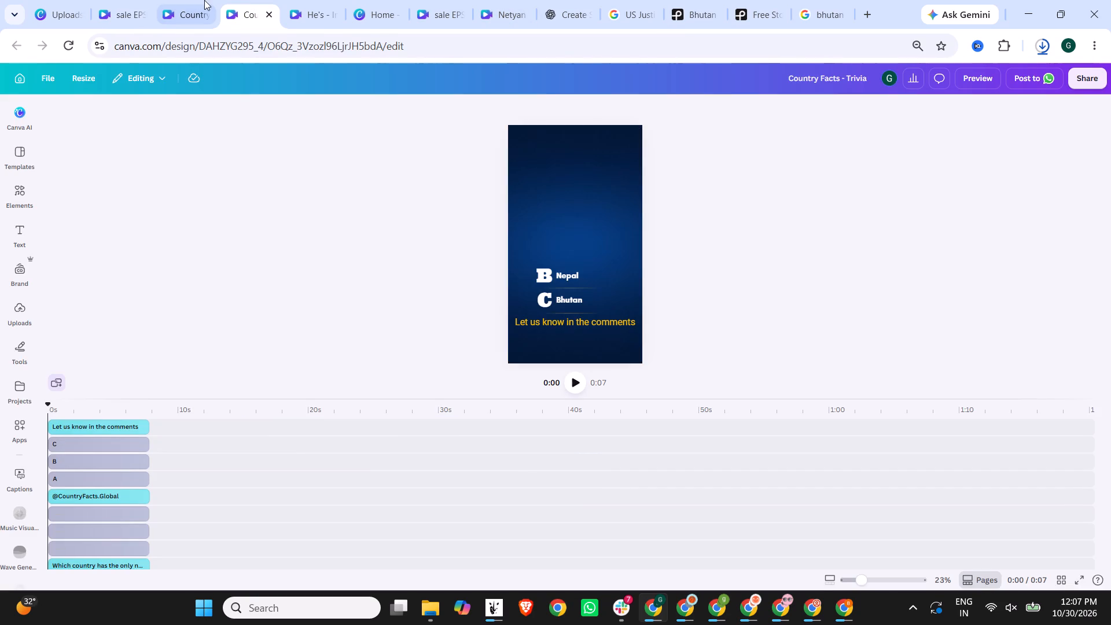
pyautogui.click(190, 0)
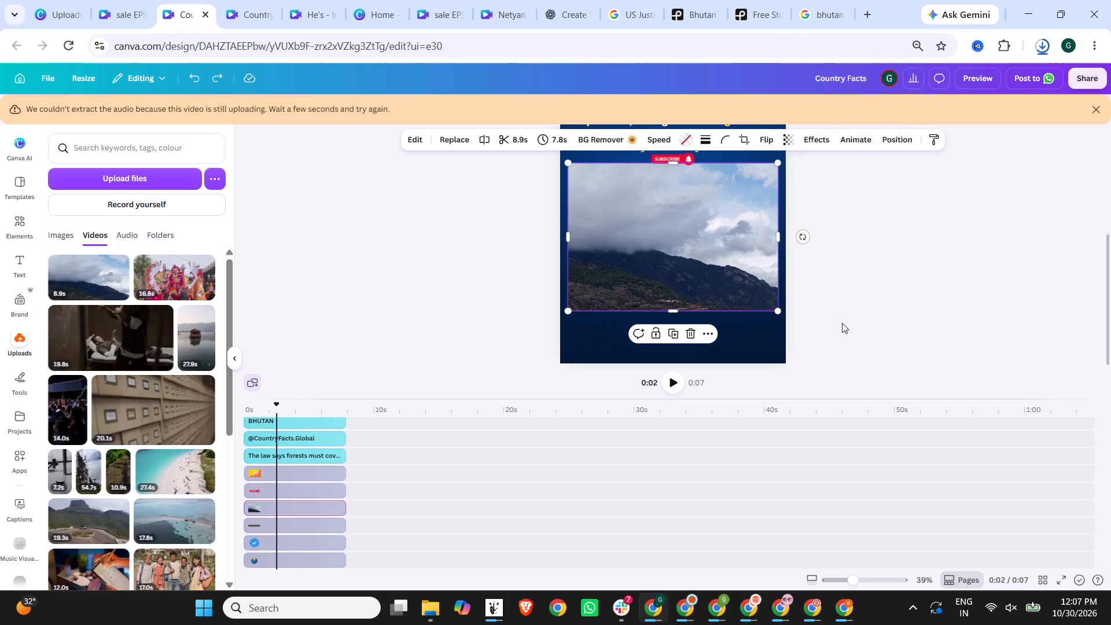
pyautogui.click(117, 266)
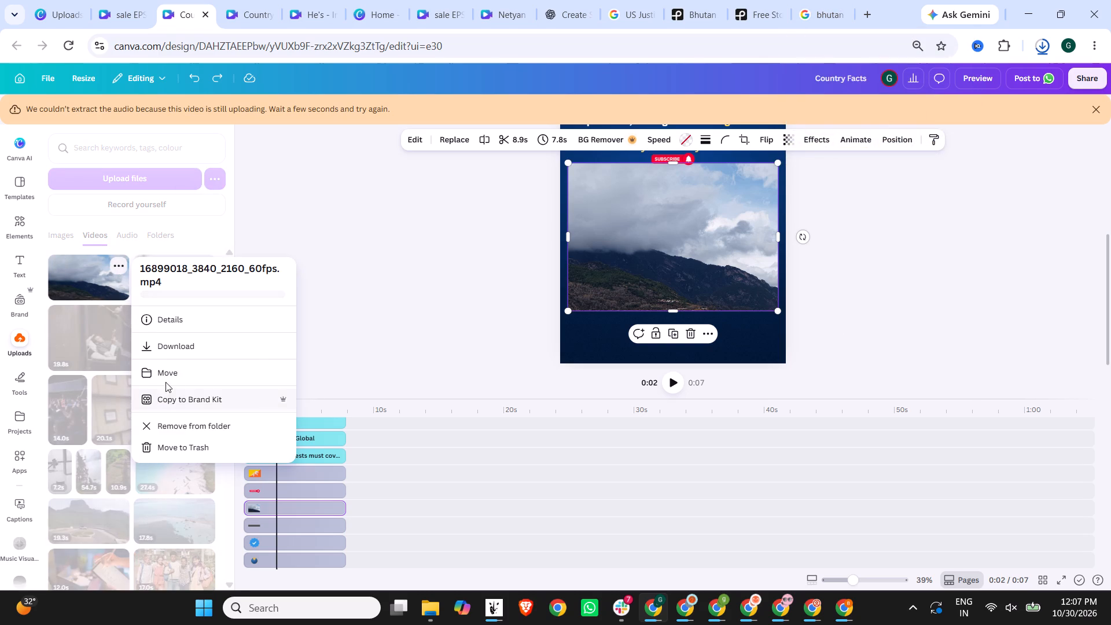
pyautogui.click(484, 274)
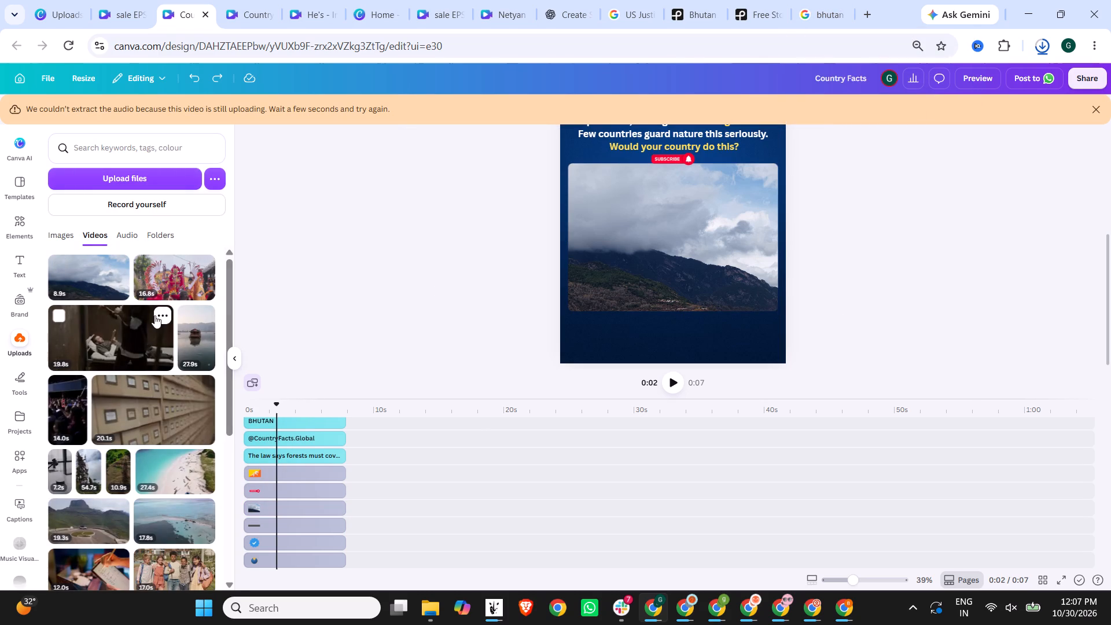
pyautogui.scroll(-9, 161, 428)
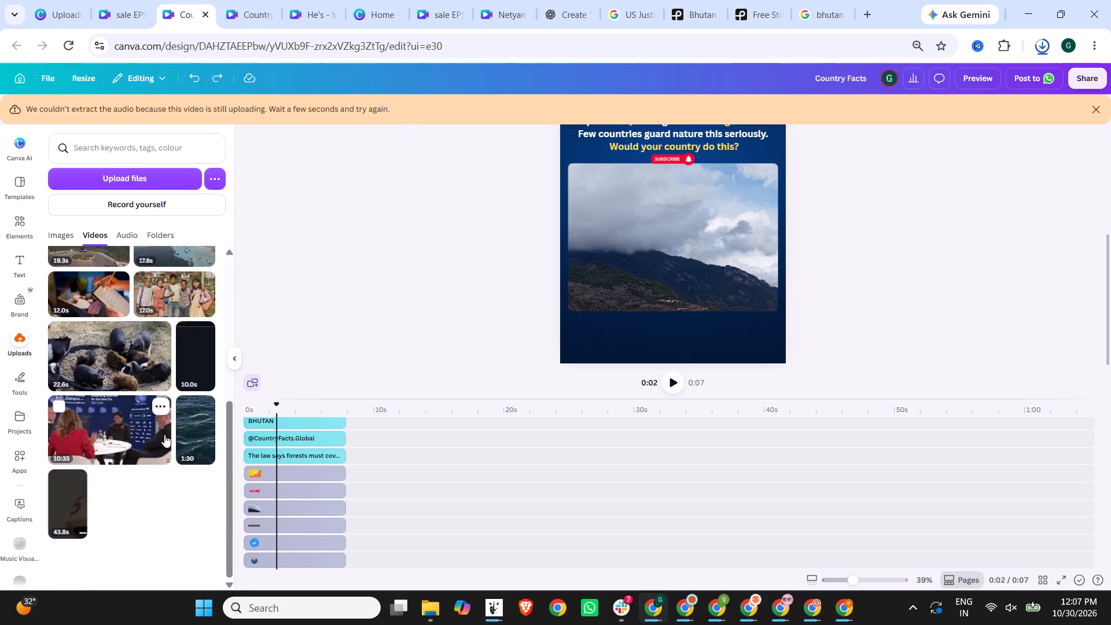
pyautogui.scroll(-3, 164, 435)
pyautogui.scroll(14, 182, 491)
pyautogui.scroll(-7, 182, 491)
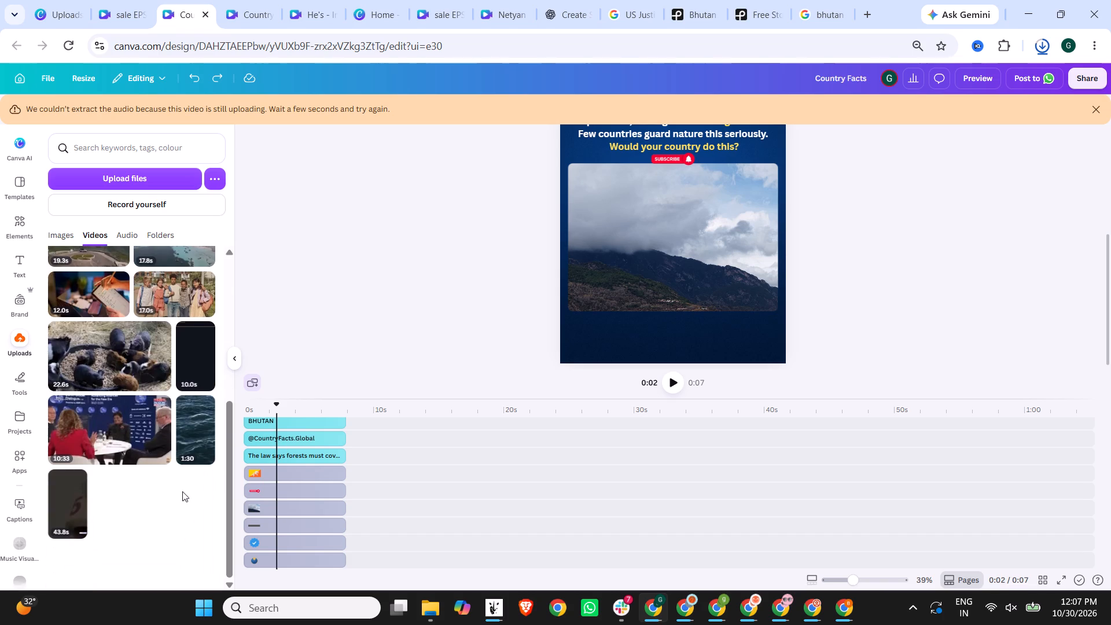
pyautogui.scroll(3, 182, 491)
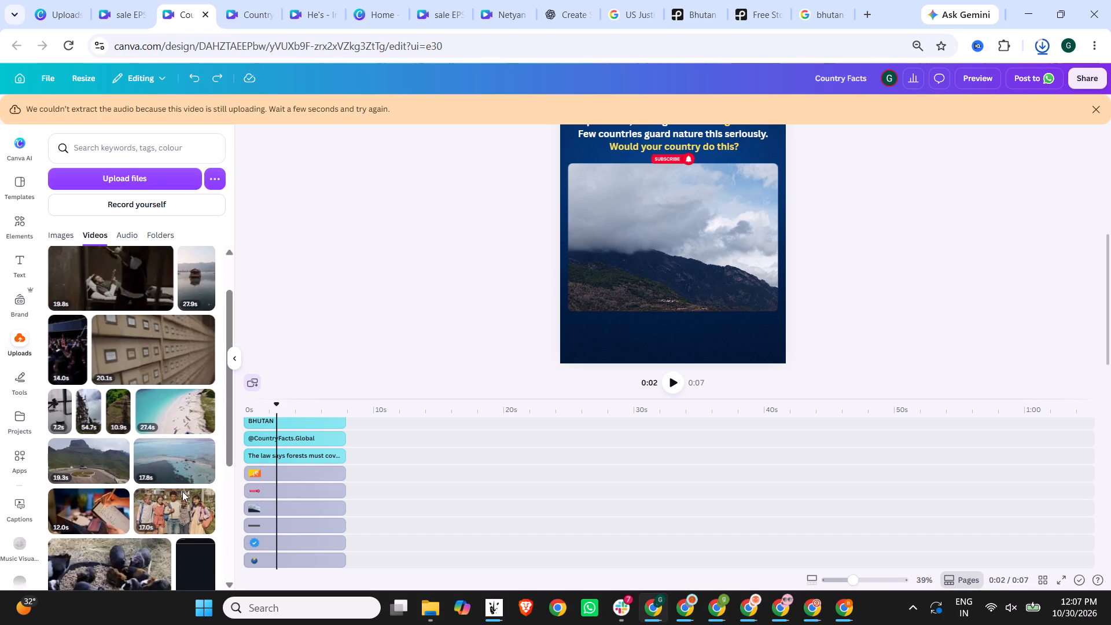
pyautogui.scroll(2, 182, 491)
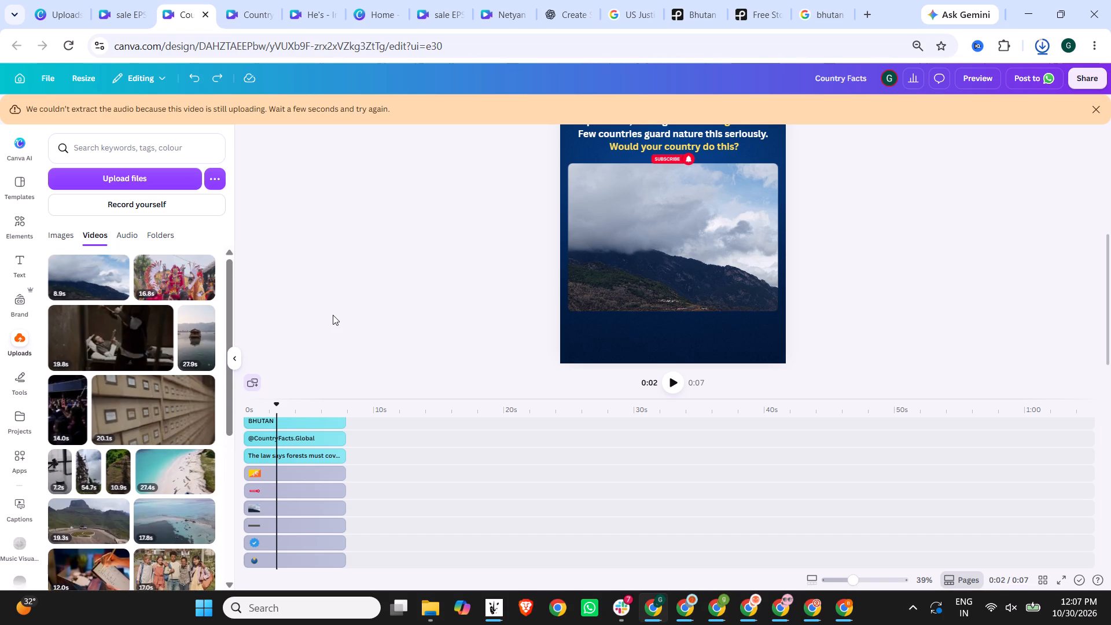
# Upload the downloaded valley video 14648142_3840_2160_60fps.mp4 to the Canva uploads.
pyautogui.click(109, 172)
pyautogui.doubleClick(568, 328)
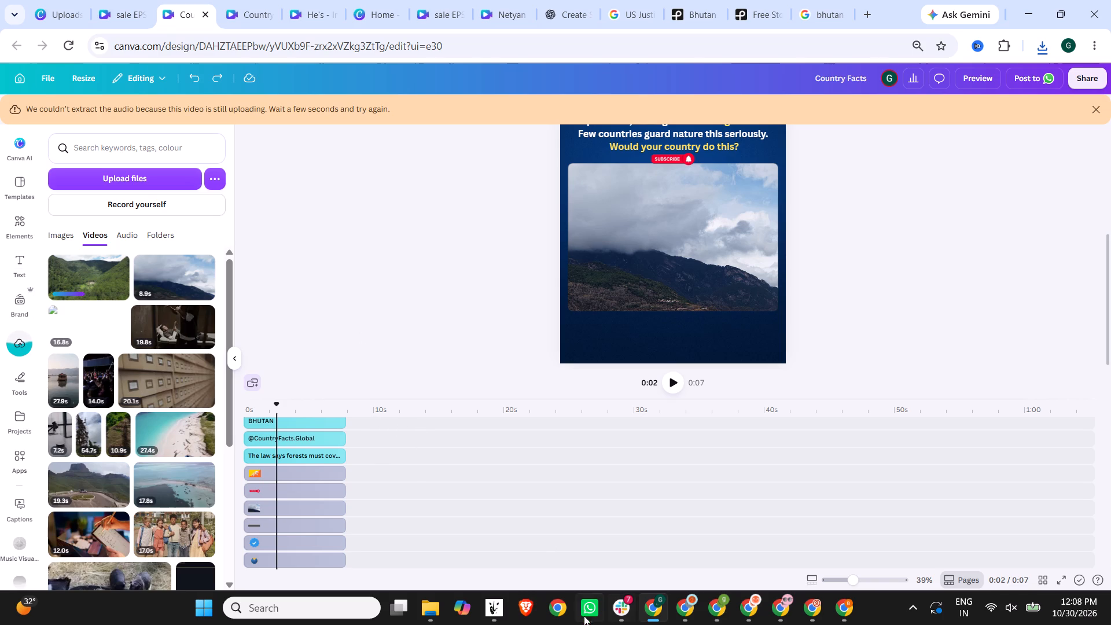
# Switch to YouTube Studio to examine the Country Facts channel's realtime performance, then return to the Canva design.
pyautogui.click(684, 605)
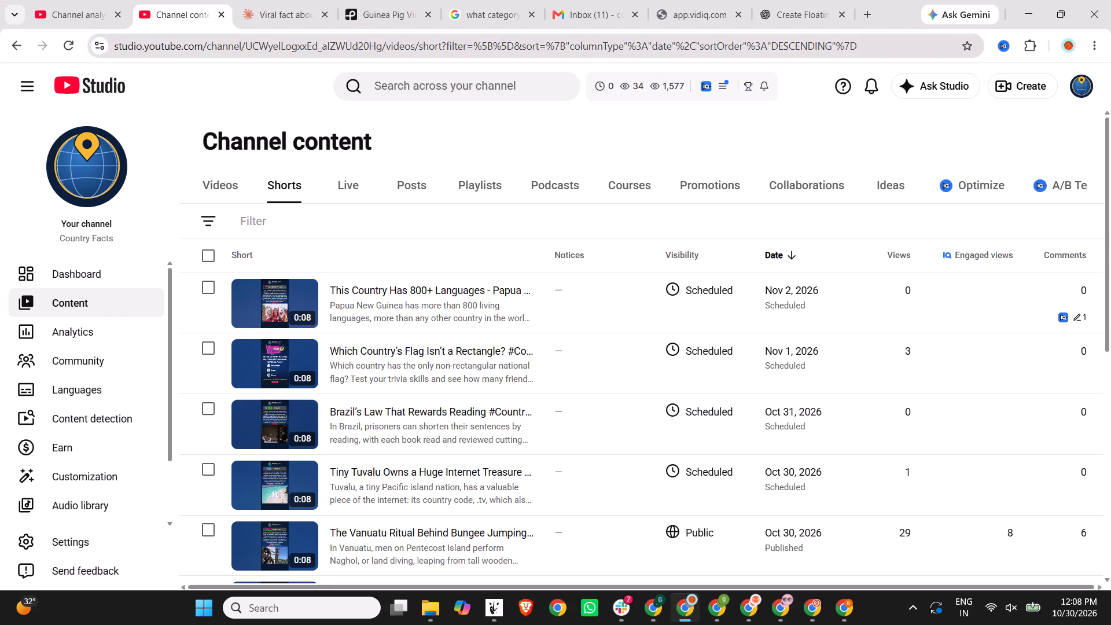
pyautogui.click(57, 0)
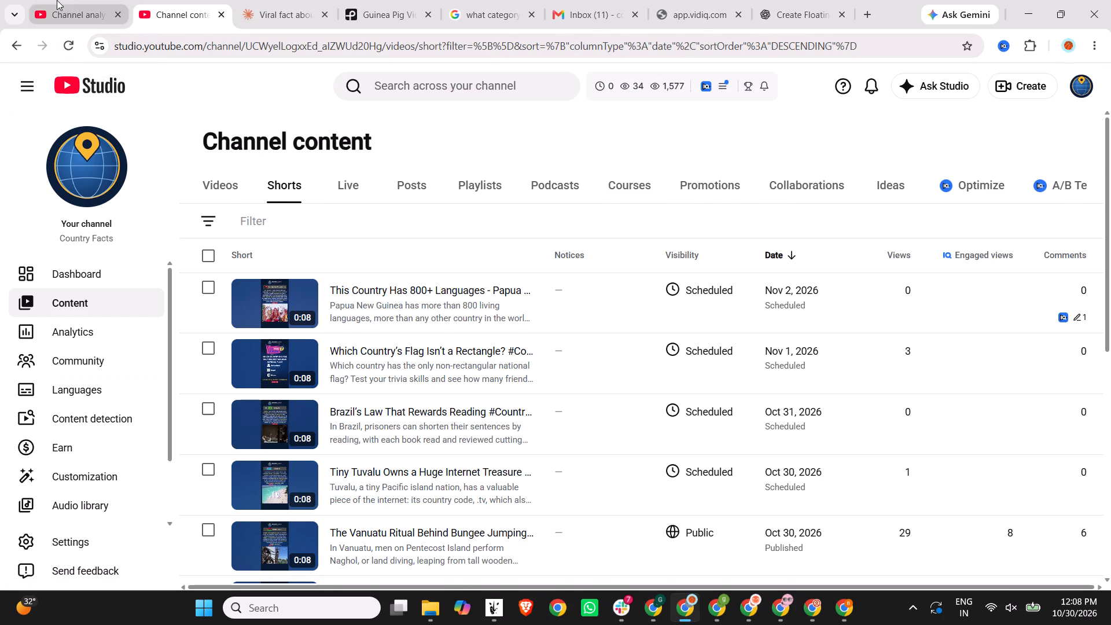
pyautogui.click(72, 46)
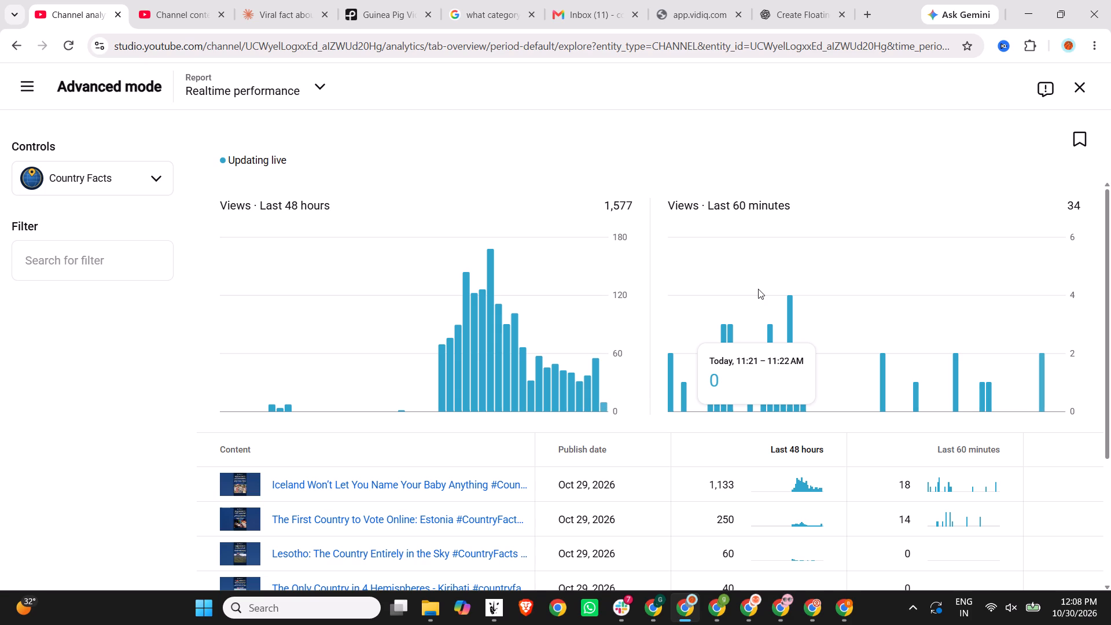
pyautogui.click(1040, 7)
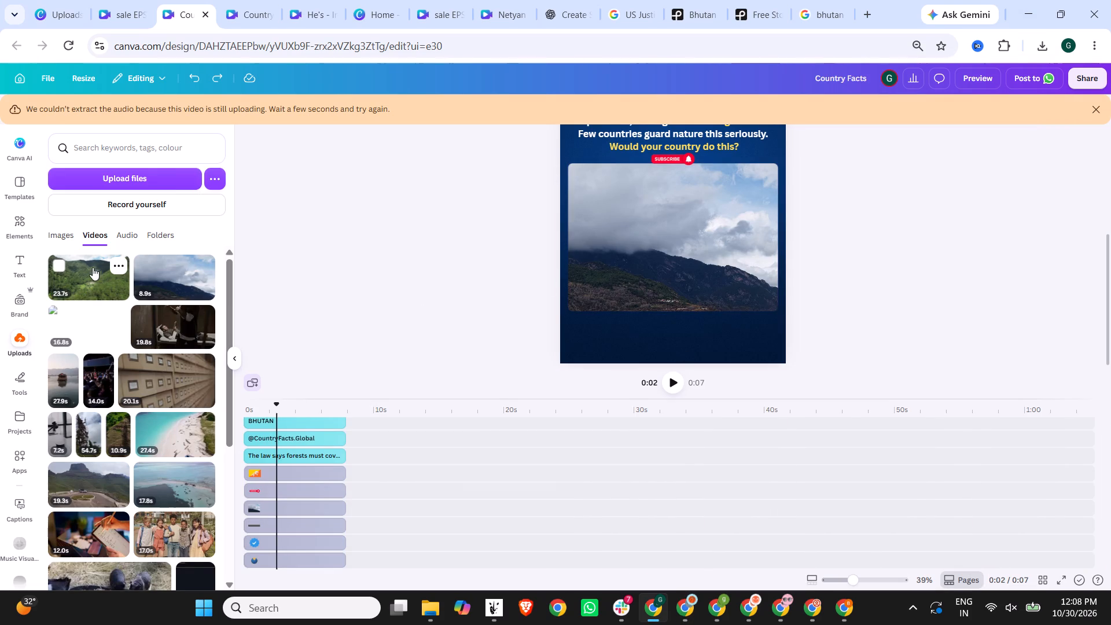
# Replace the mountain footage in the Bhutan short's video frame with the uploaded green valley clip.
pyautogui.moveTo(87, 274); pyautogui.dragTo(573, 262)
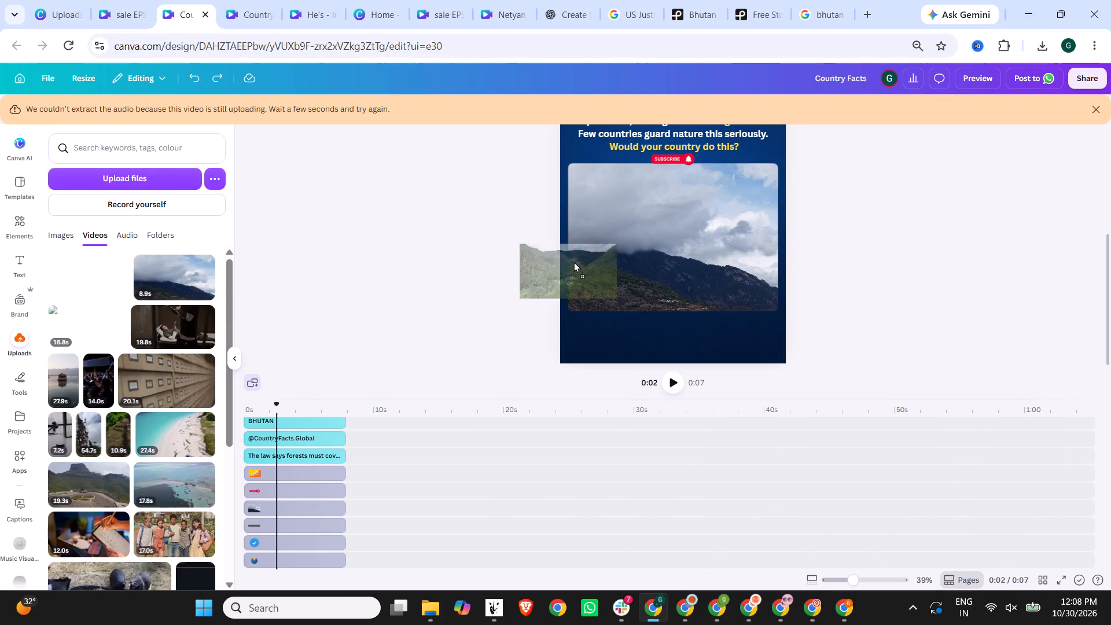
pyautogui.moveTo(573, 262); pyautogui.dragTo(622, 246)
pyautogui.click(632, 242)
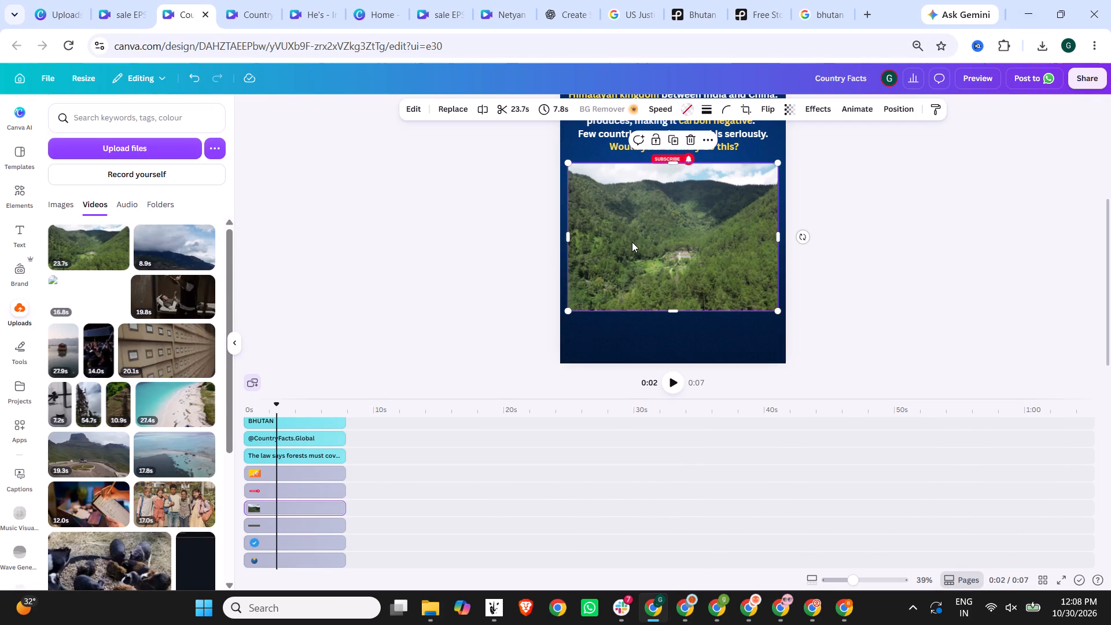
# Set the green valley clip's video speed to 1.25.
pyautogui.click(660, 104)
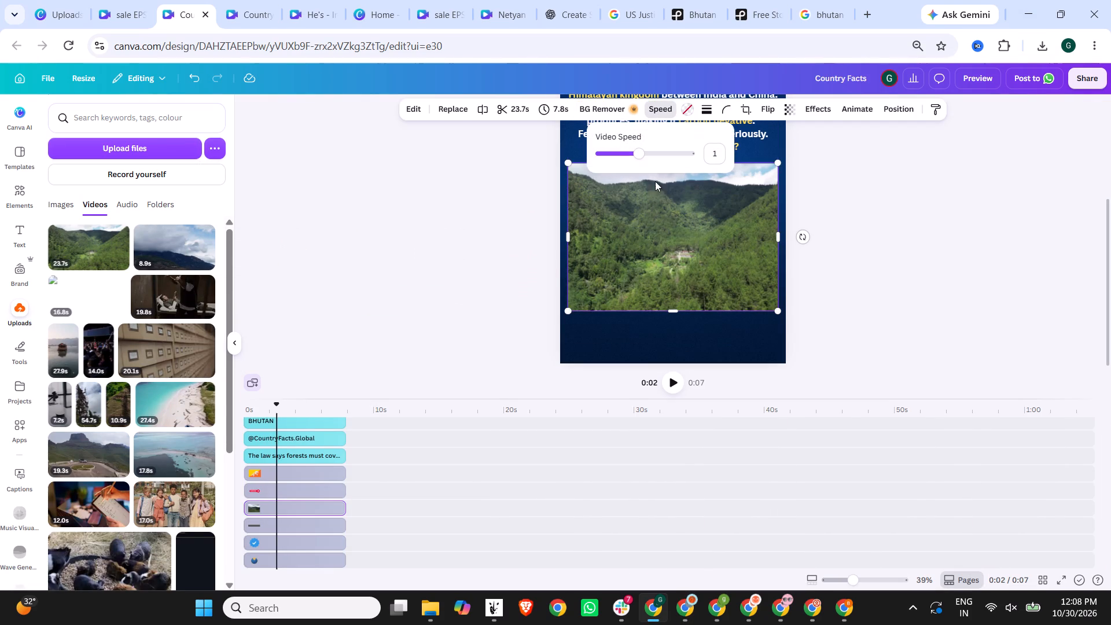
pyautogui.moveTo(641, 155); pyautogui.dragTo(653, 154)
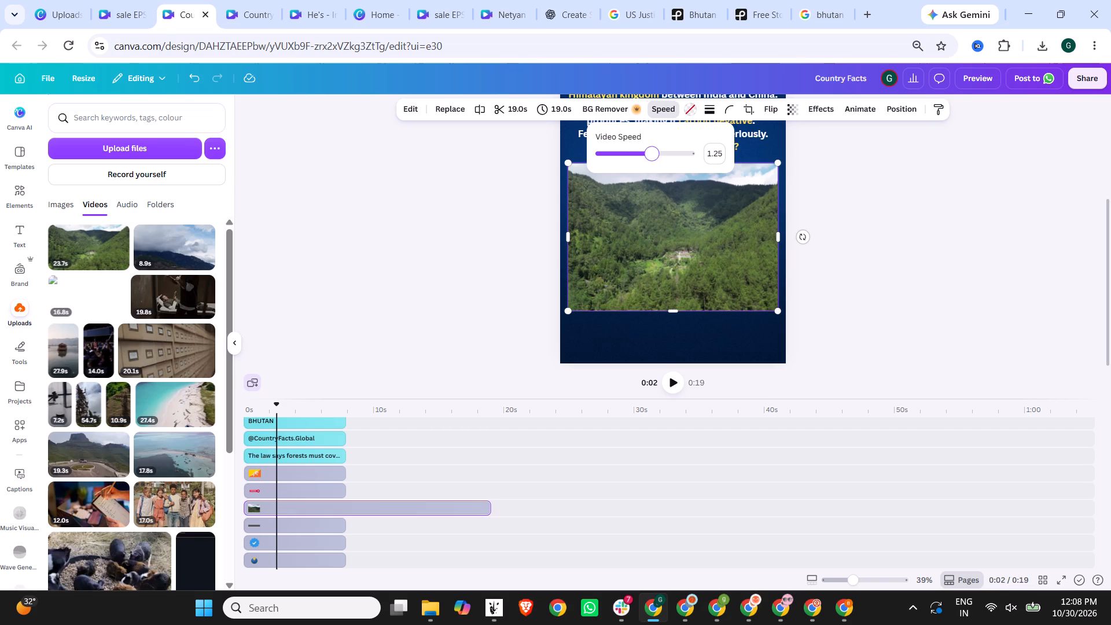
# Raise the green valley clip's video speed to 1.75 and preview the Bhutan short.
pyautogui.moveTo(653, 154); pyautogui.dragTo(680, 154)
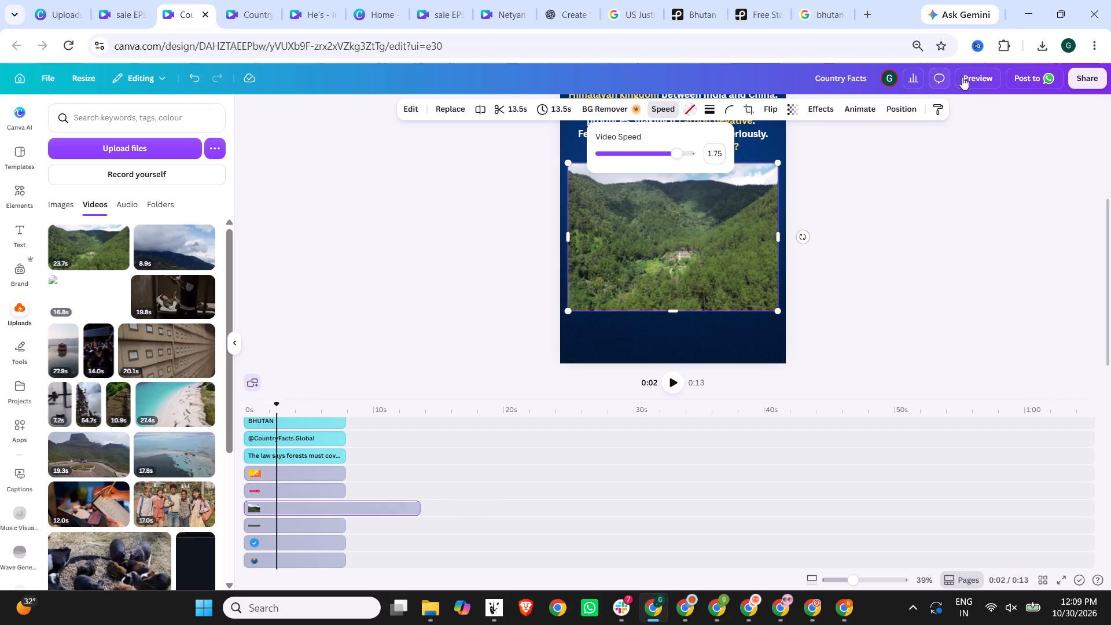
pyautogui.click(971, 76)
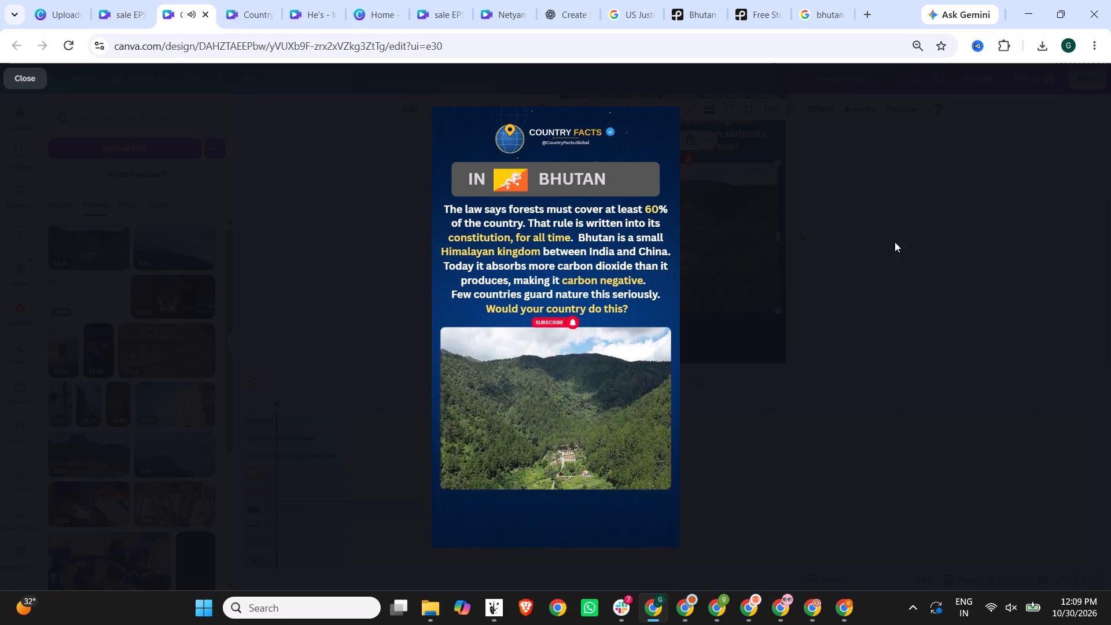
pyautogui.click(907, 258)
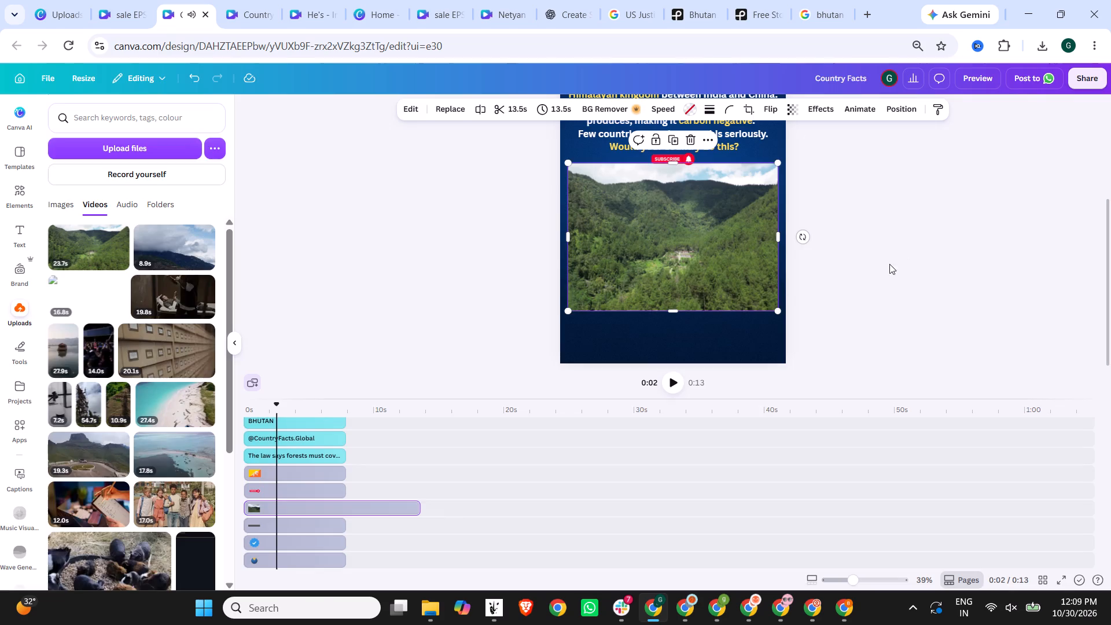
# Trim the end of the green valley clip to 7.8 s, matching the other timeline elements, and preview the short.
pyautogui.click(401, 508)
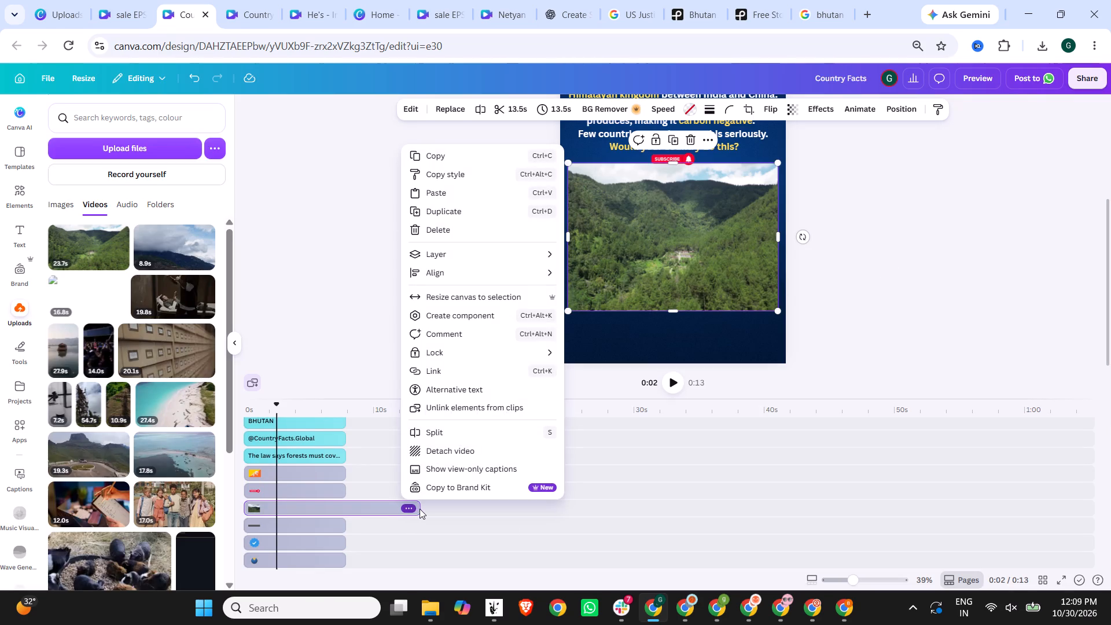
pyautogui.click(342, 359)
pyautogui.moveTo(420, 508); pyautogui.dragTo(344, 508)
pyautogui.click(975, 73)
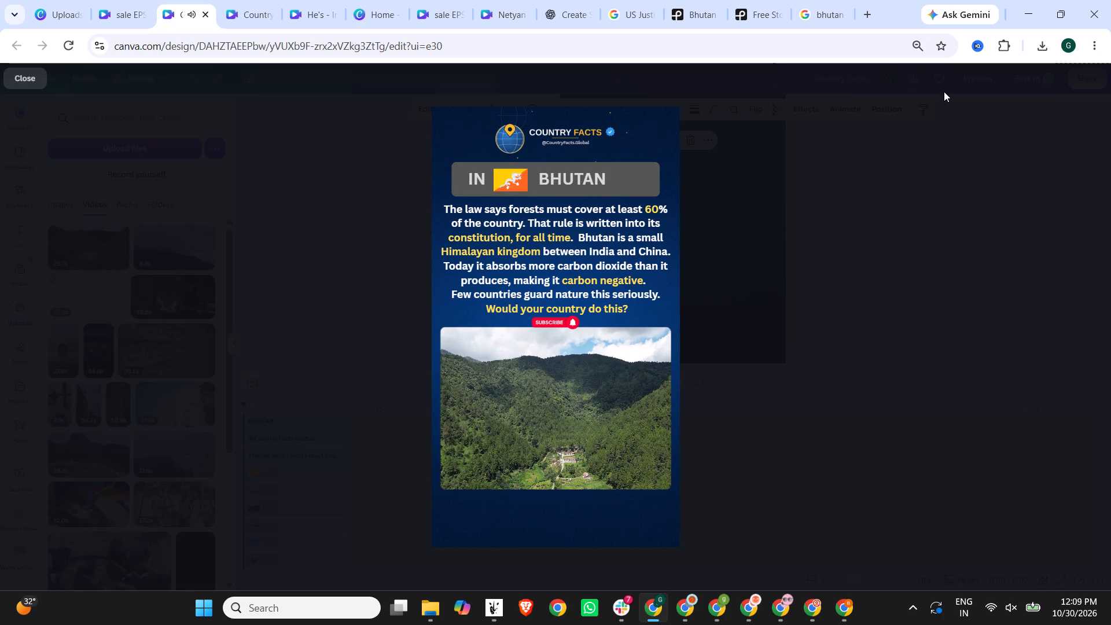
pyautogui.press('Escape')
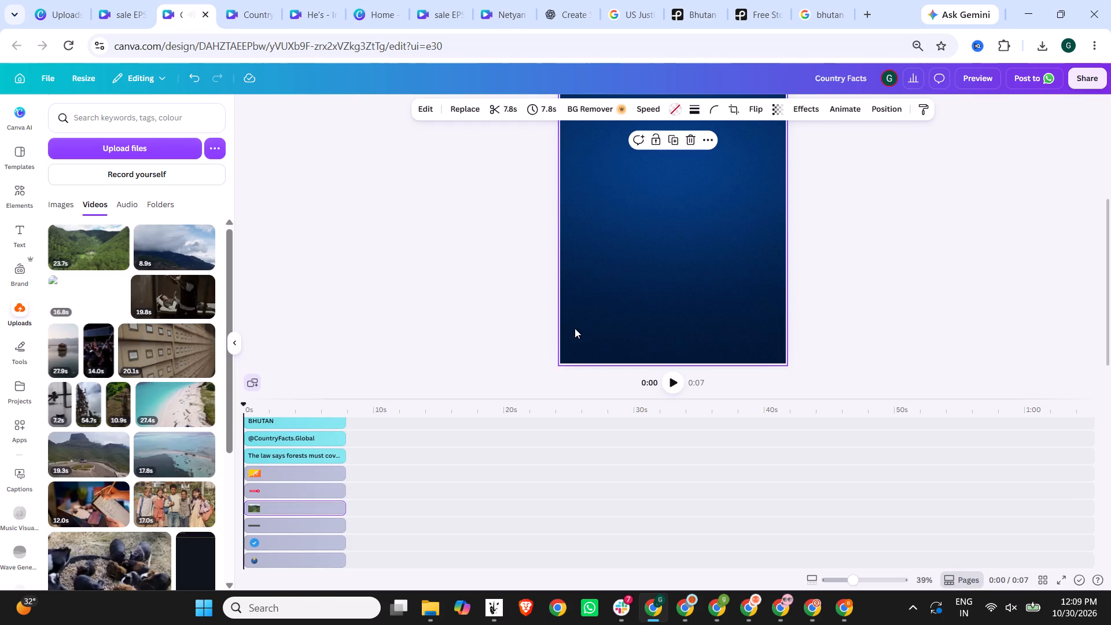
# Download the Bhutan short as an MP4 video at 1080p quality.
pyautogui.click(1084, 73)
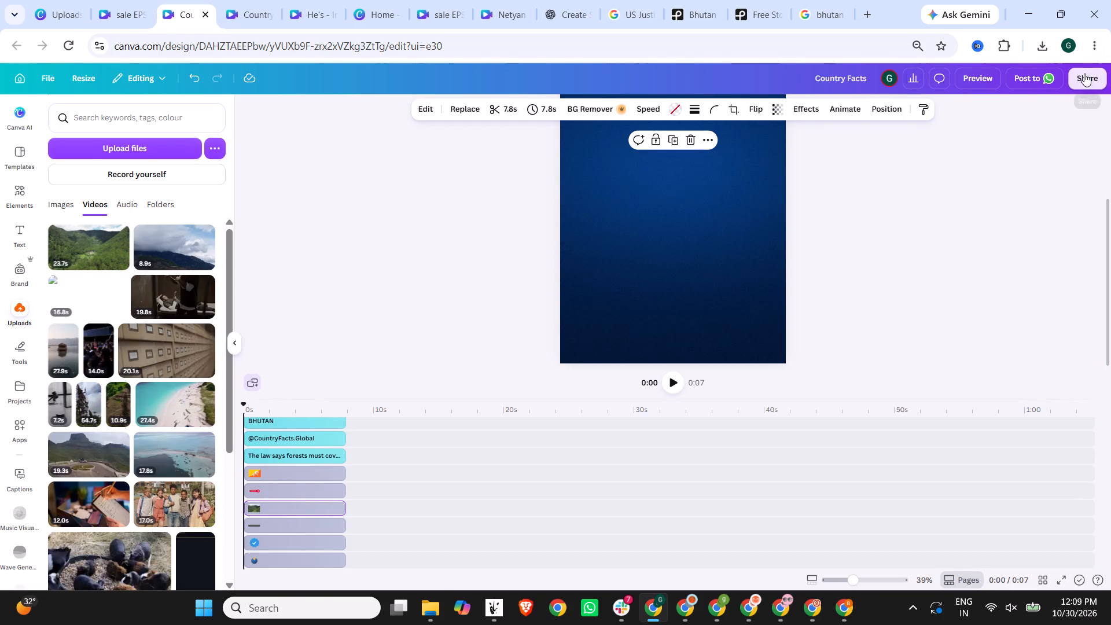
pyautogui.click(910, 328)
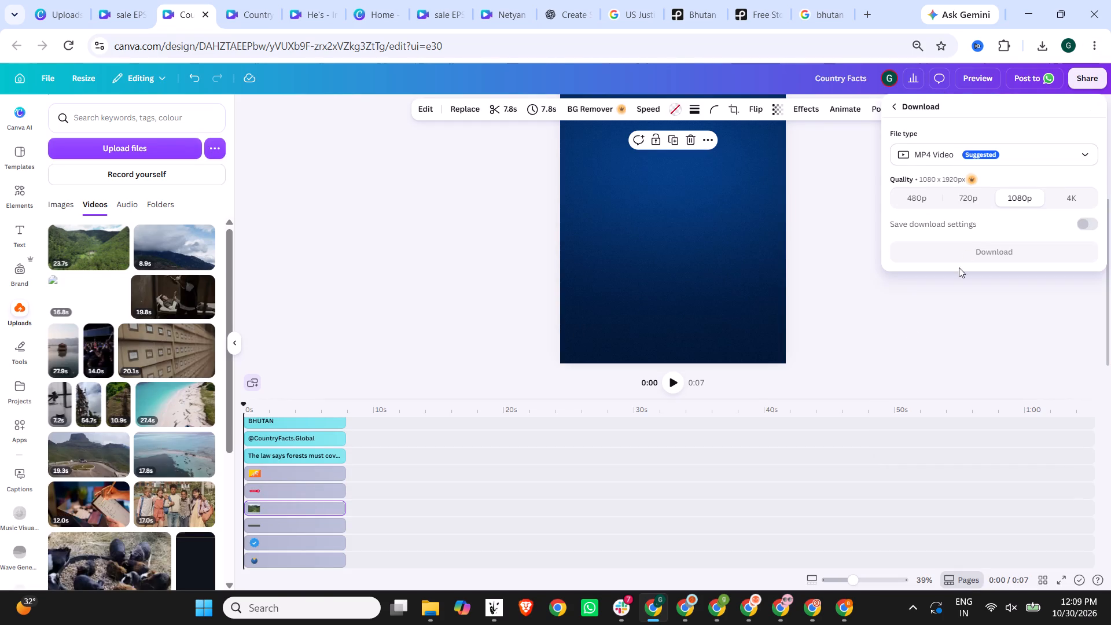
pyautogui.click(973, 253)
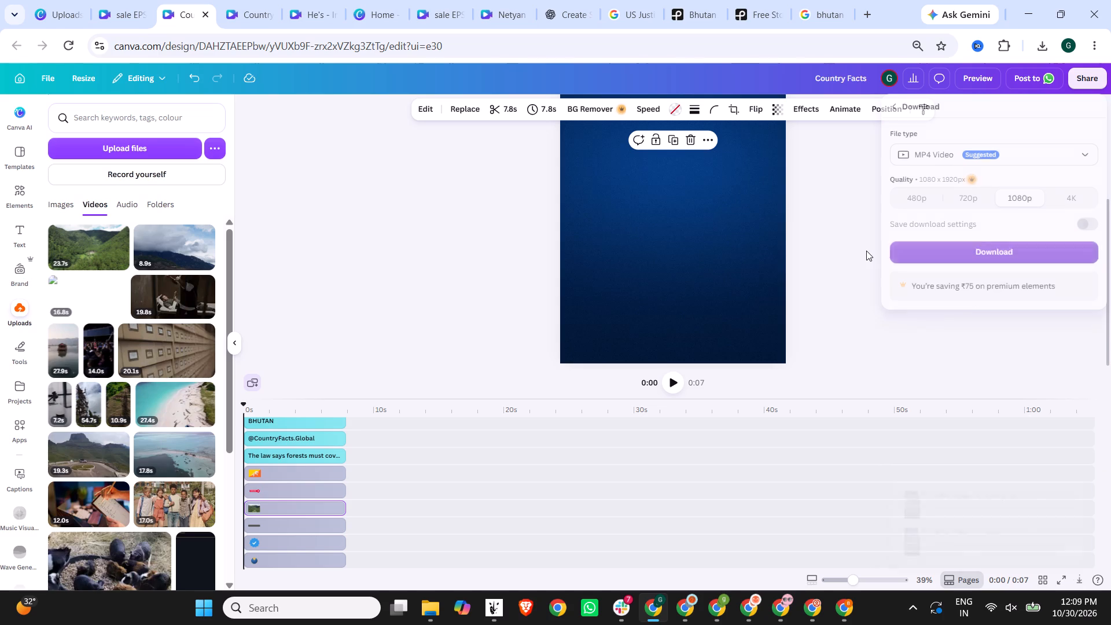